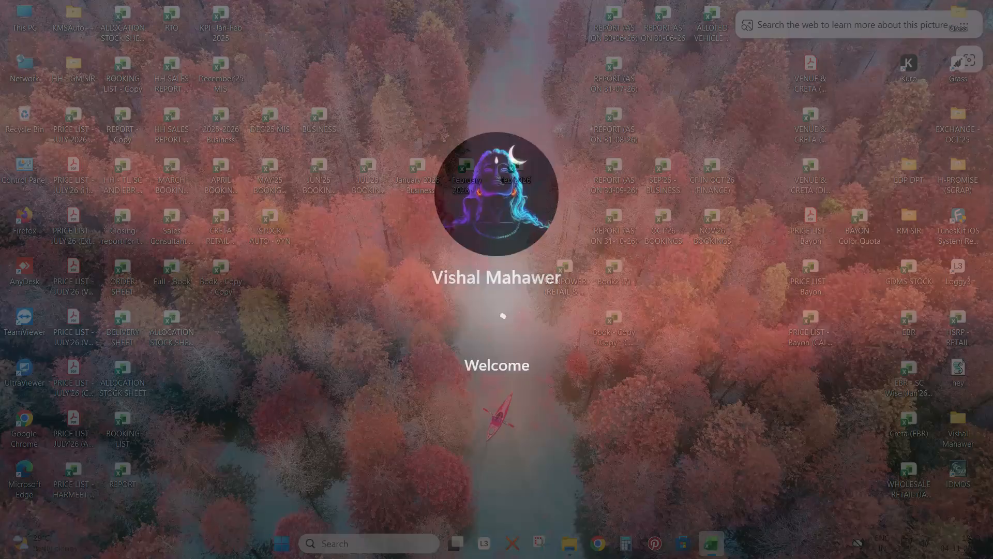
Bring up the File Explorer window showing the Downloads folder.
{"action": "left_click", "coordinate": [569, 547]}
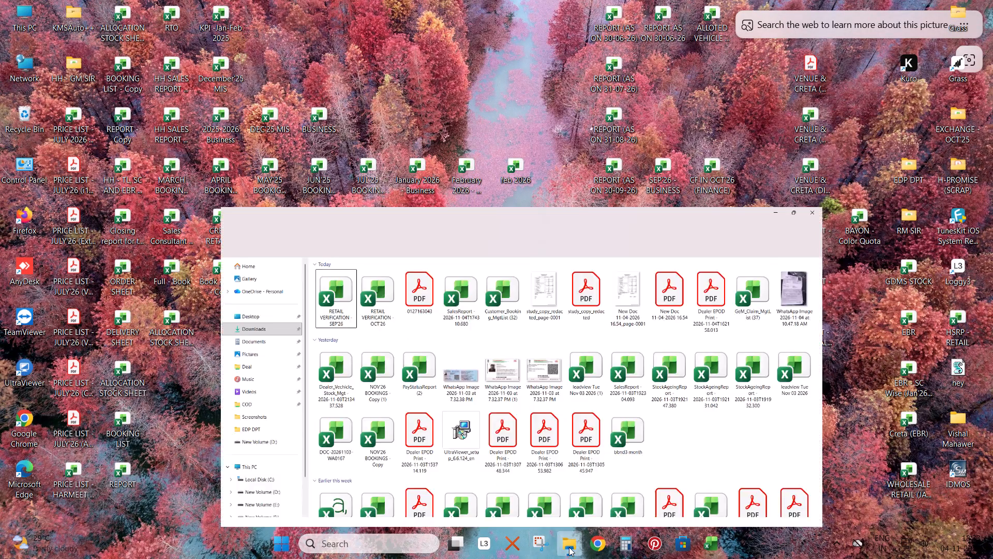
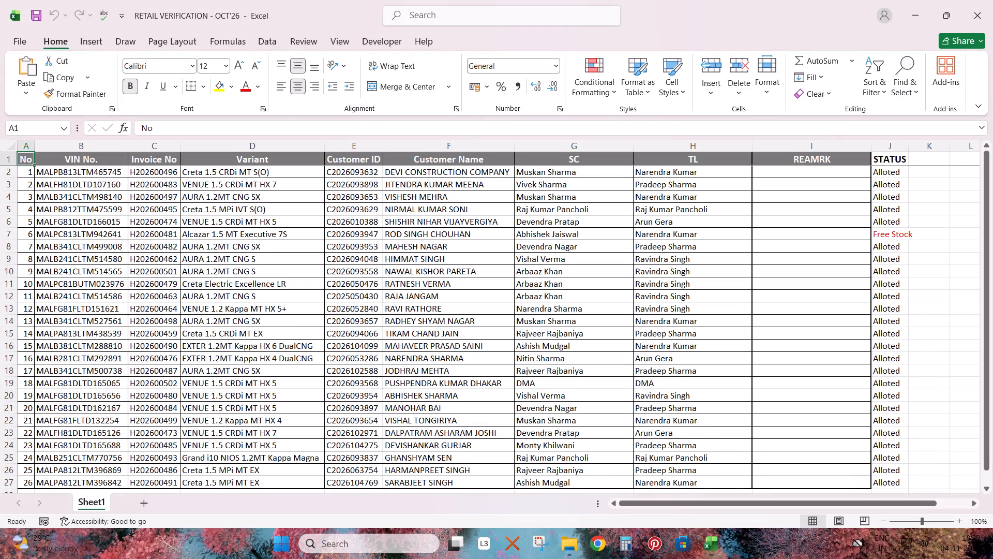
Auto-fit the width of the STATUS column to its contents and save the workbook.
{"action": "double_click", "coordinate": [912, 150]}
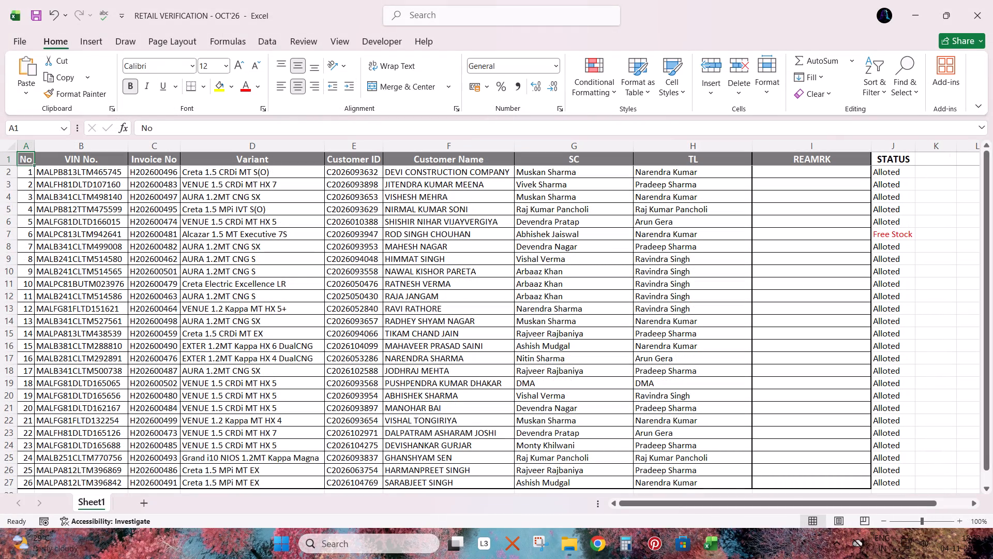
{"action": "scroll", "coordinate": [465, 302], "scroll_direction": "down", "scroll_amount": 2}
{"action": "scroll", "coordinate": [465, 302], "scroll_direction": "up", "scroll_amount": 5}
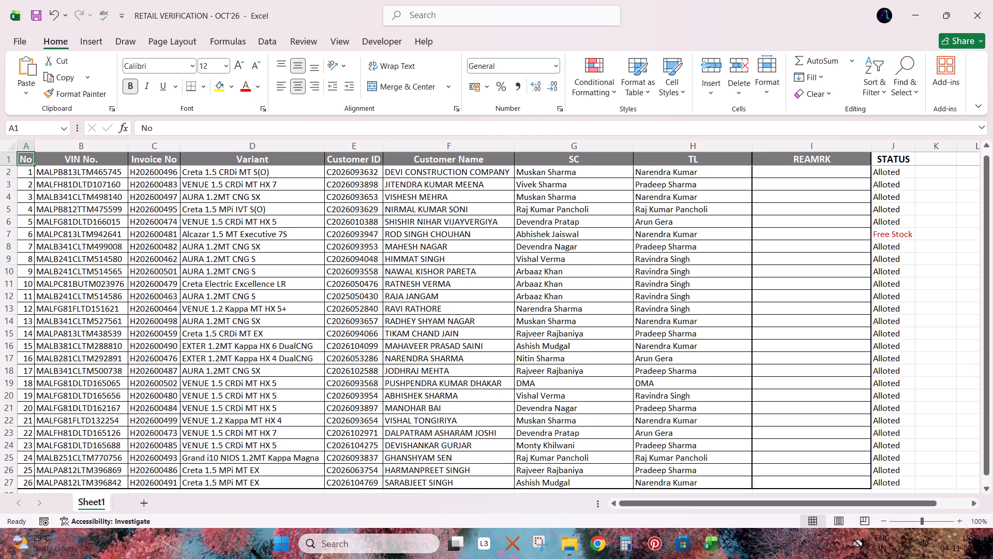
{"action": "left_click", "coordinate": [38, 11]}
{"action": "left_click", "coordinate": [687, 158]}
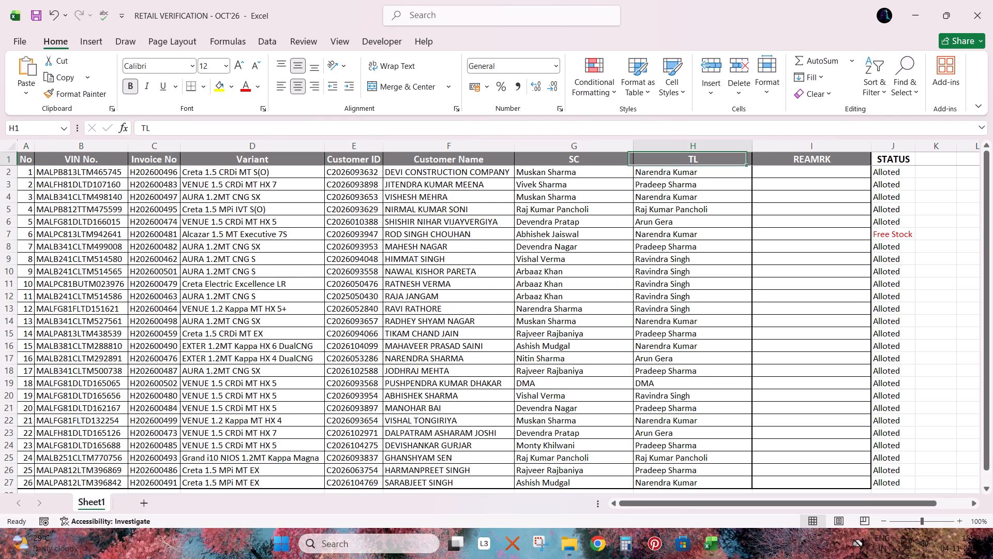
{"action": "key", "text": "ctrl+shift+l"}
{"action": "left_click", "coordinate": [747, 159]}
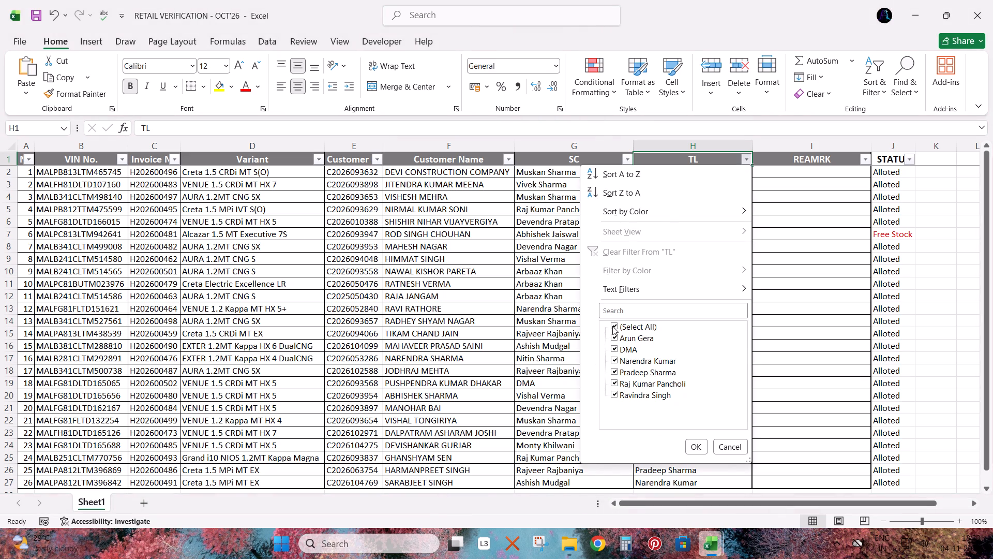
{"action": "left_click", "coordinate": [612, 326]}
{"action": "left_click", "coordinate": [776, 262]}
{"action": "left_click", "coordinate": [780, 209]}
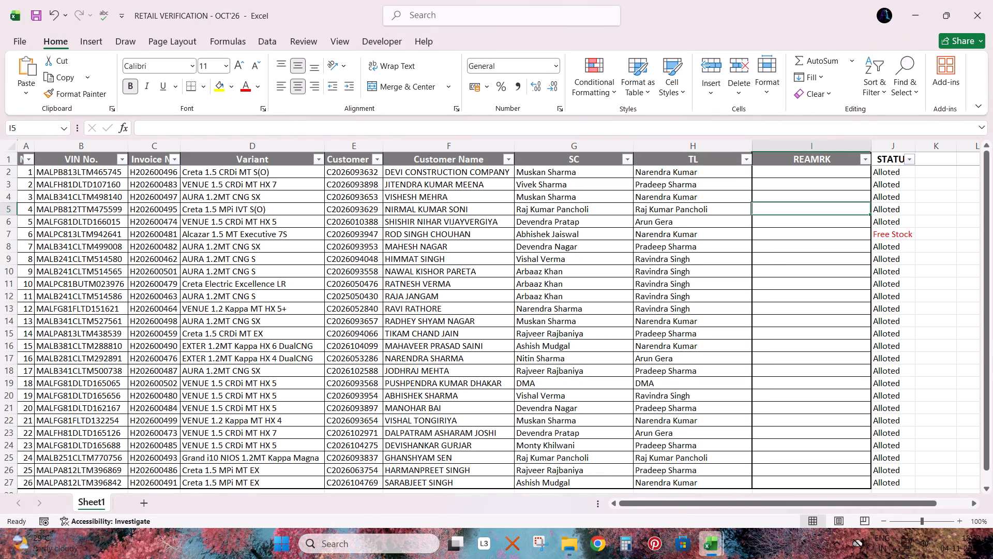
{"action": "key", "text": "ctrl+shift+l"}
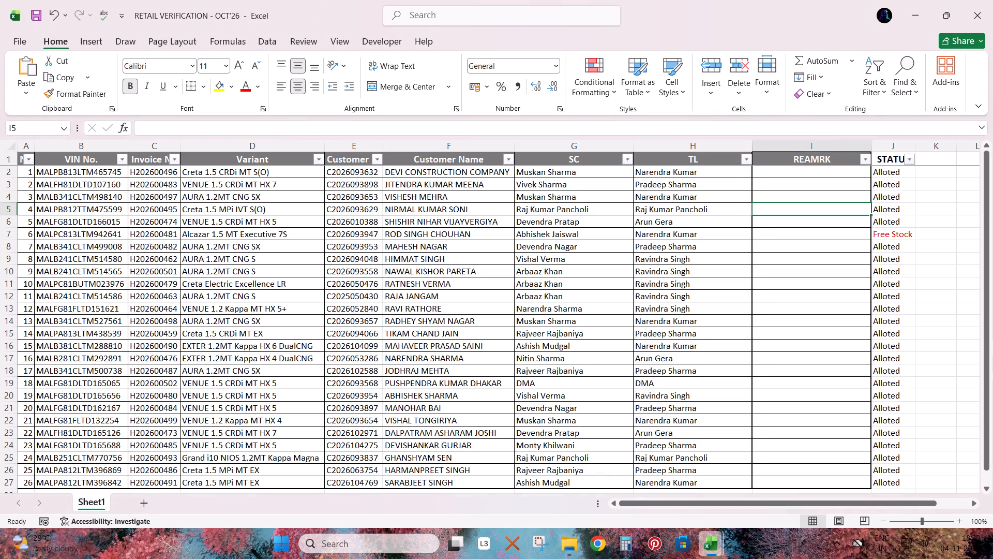
Insert two blank columns between the TL and REAMRK columns.
{"action": "key", "text": "ctrl+space"}
{"action": "key", "text": "ctrl+plus"}
{"action": "key", "text": "ctrl+plus"}
Enter the headers DOD and STATUS in row 1 of the two new columns.
{"action": "key", "text": "Right"}
{"action": "key", "text": "Up"}
{"action": "key", "text": "Left"}
{"action": "key", "text": "Up"}
{"action": "key", "text": "Up"}
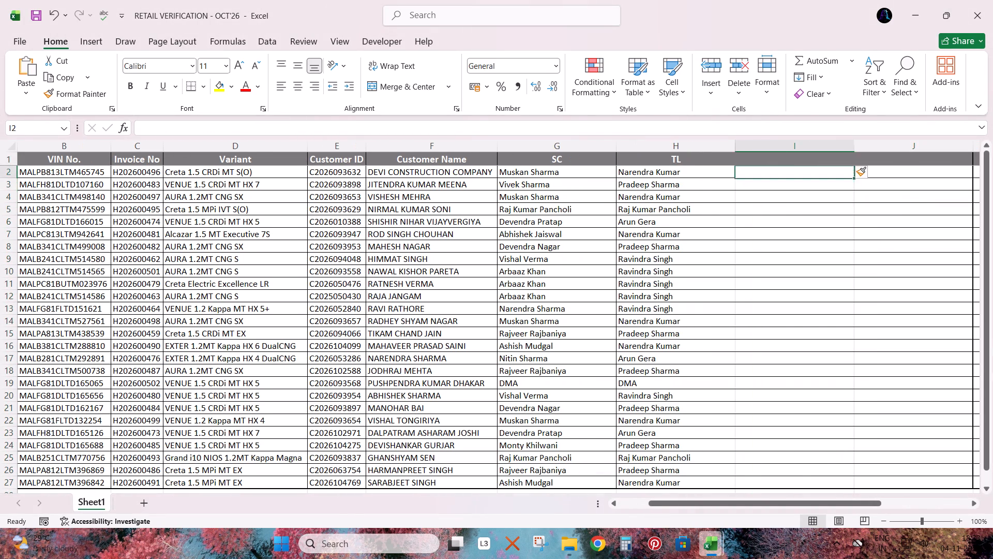
{"action": "key", "text": "Up"}
{"action": "key", "text": "Up"}
{"action": "key", "text": "Up"}
{"action": "type", "text": "DOD"}
{"action": "key", "text": "Tab"}
{"action": "type", "text": "STATUS"}
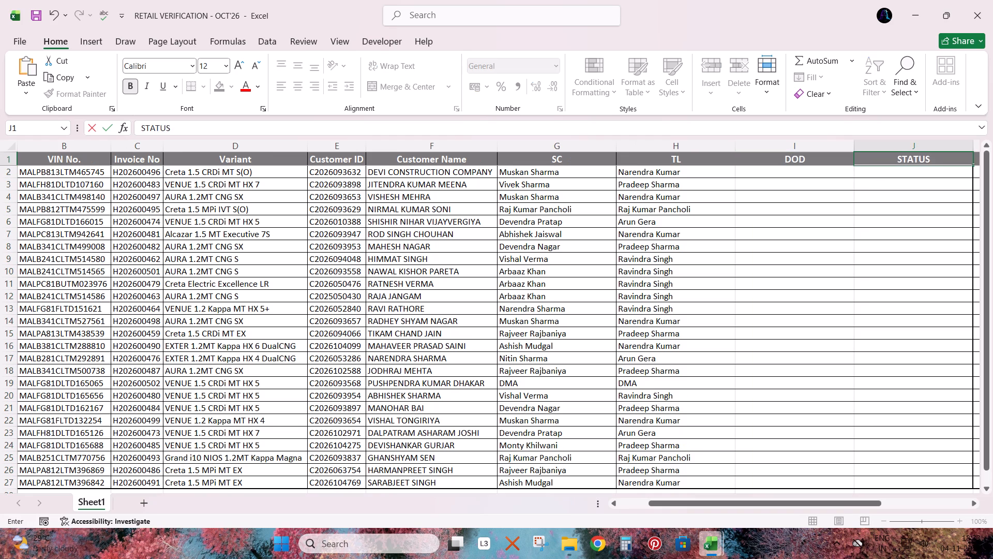
{"action": "key", "text": "Return"}
Copy the SC column's formatting onto the TL, DOD and new STATUS columns with Format Painter.
{"action": "key", "text": "Up"}
{"action": "key", "text": "Left"}
{"action": "key", "text": "Left"}
{"action": "key", "text": "ctrl+space"}
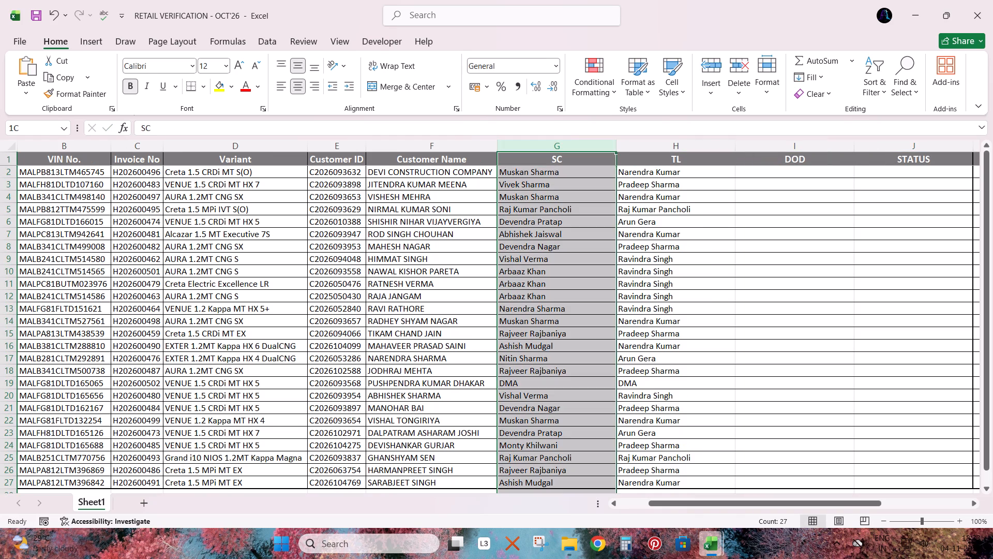
{"action": "left_click", "coordinate": [73, 95]}
{"action": "left_click_drag", "start_coordinate": [668, 149], "coordinate": [841, 142]}
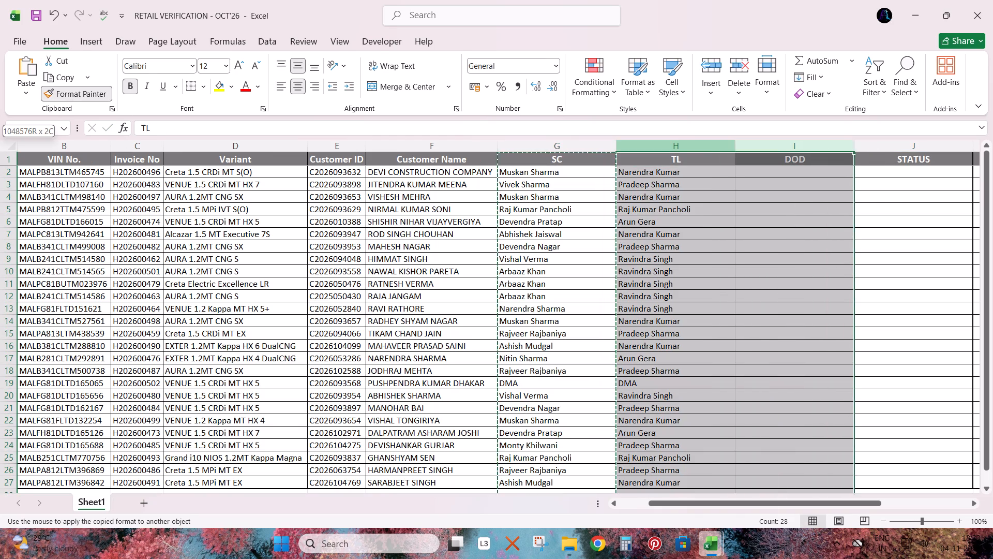
{"action": "left_click_drag", "start_coordinate": [841, 142], "coordinate": [860, 141]}
{"action": "key", "text": "Escape"}
{"action": "left_click", "coordinate": [797, 185]}
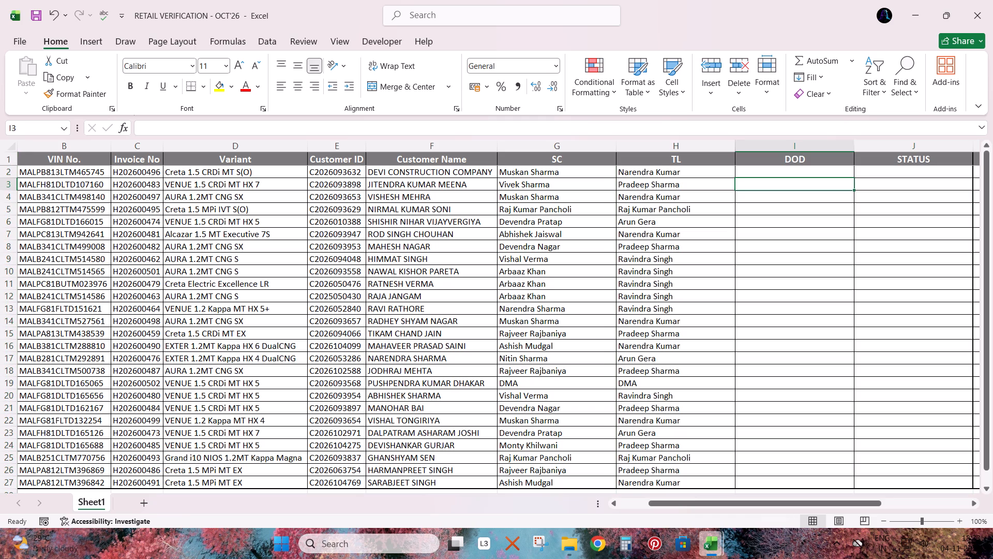
Add filters to the header row and filter the TL column with the search text PRA.
{"action": "left_click", "coordinate": [673, 160]}
{"action": "key", "text": "ctrl+shift+l"}
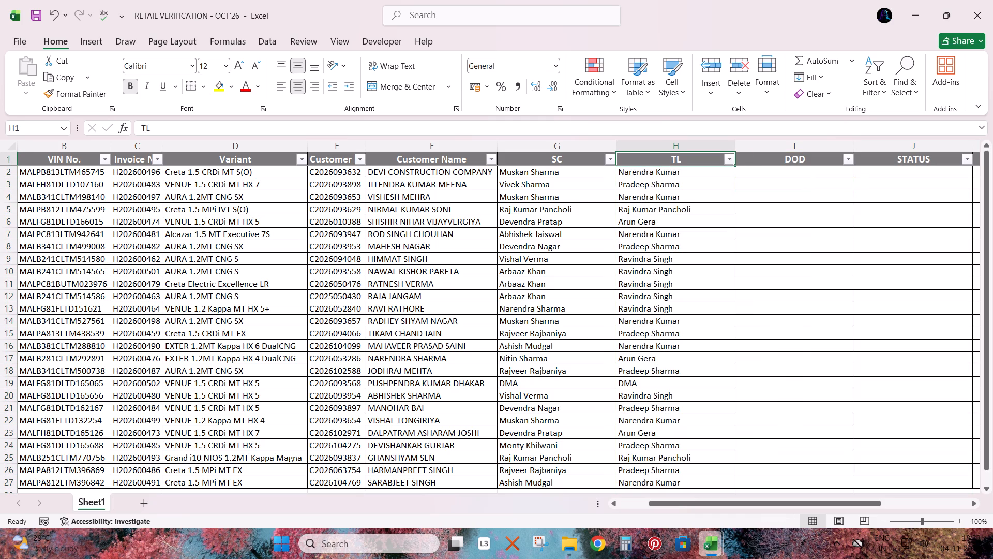
{"action": "key", "text": "alt+Down"}
{"action": "key", "text": "Down"}
{"action": "key", "text": "Down"}
{"action": "key", "text": "Down"}
{"action": "key", "text": "Down"}
{"action": "key", "text": "Down"}
{"action": "key", "text": "Down"}
{"action": "key", "text": "Down"}
{"action": "key", "text": "Down"}
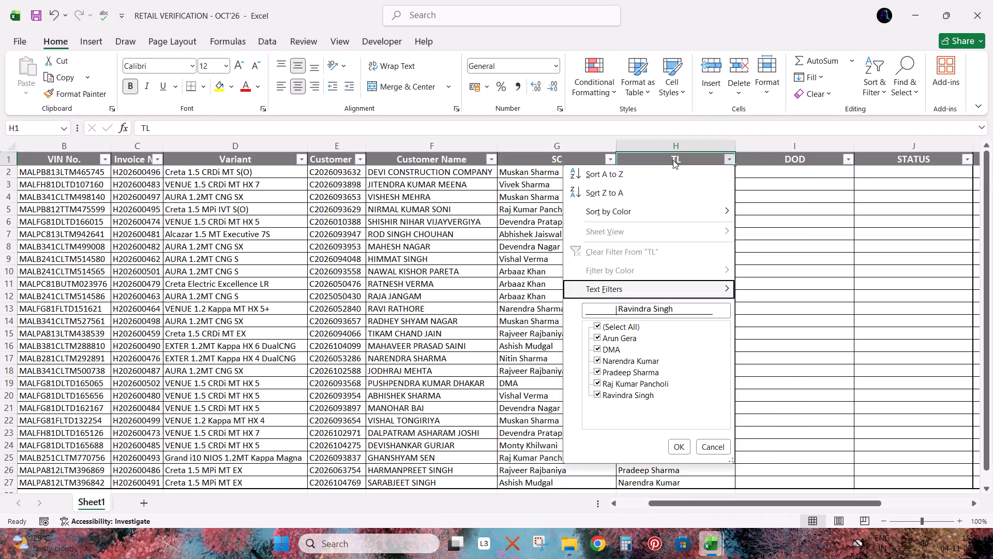
{"action": "key", "text": "Down"}
{"action": "key", "text": "Up"}
{"action": "type", "text": "PR"}
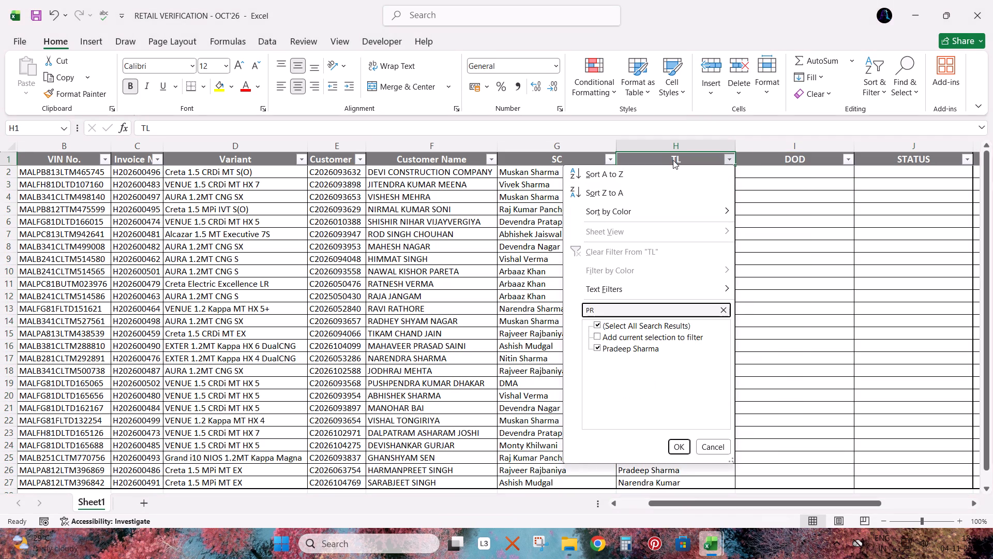
{"action": "key", "text": "a"}
{"action": "key", "text": "Return"}
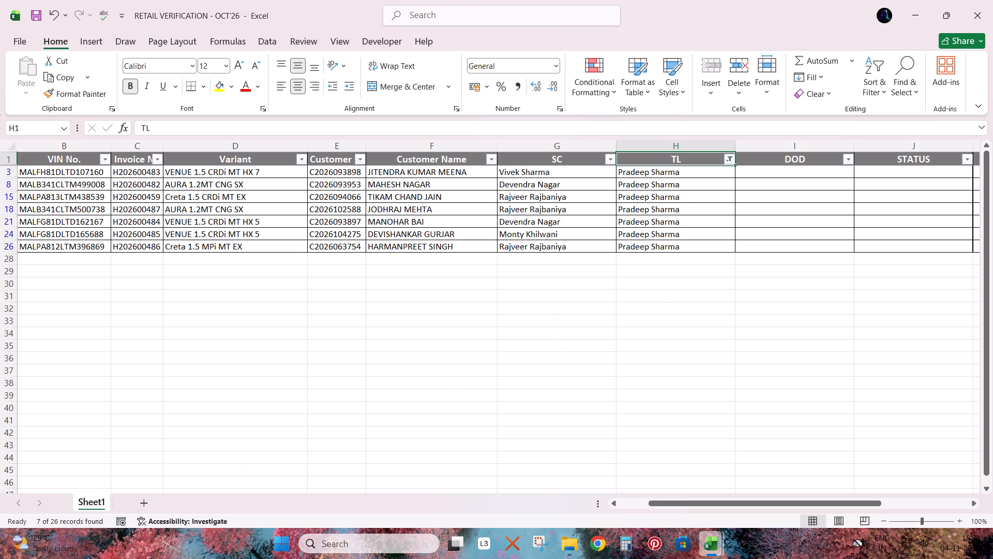
Review the filtered rows across the SC, TL, DOD, STATUS and REAMRK columns and the existing allotment status column.
{"action": "key", "text": "Right"}
{"action": "key", "text": "Down"}
{"action": "key", "text": "Left"}
{"action": "key", "text": "Up"}
{"action": "key", "text": "Right"}
{"action": "key", "text": "Down"}
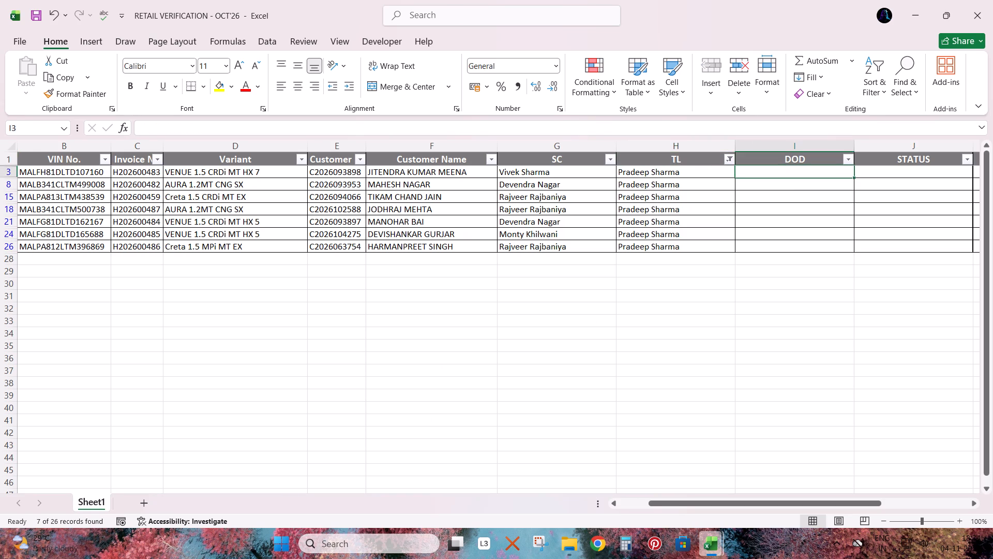
{"action": "key", "text": "Right"}
{"action": "key", "text": "Right"}
{"action": "key", "text": "Right"}
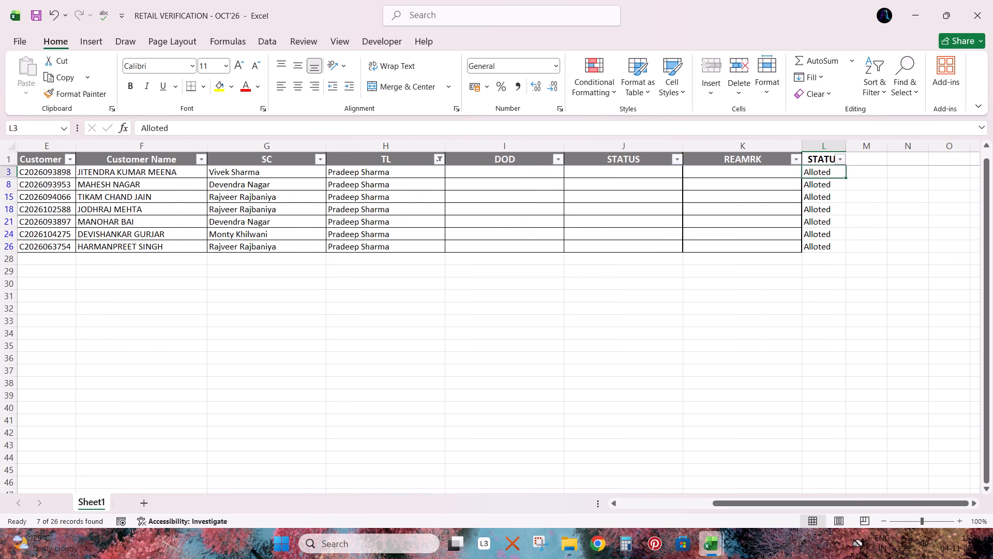
{"action": "key", "text": "Up"}
{"action": "key", "text": "Left"}
{"action": "key", "text": "Left"}
{"action": "key", "text": "Left"}
{"action": "key", "text": "Left"}
{"action": "key", "text": "Down"}
{"action": "key", "text": "Left"}
{"action": "key", "text": "Up"}
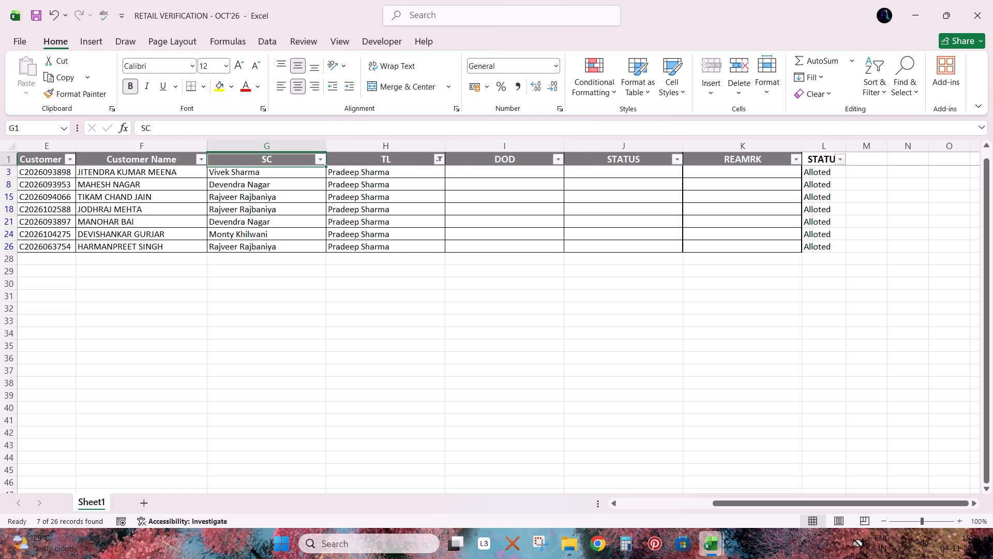
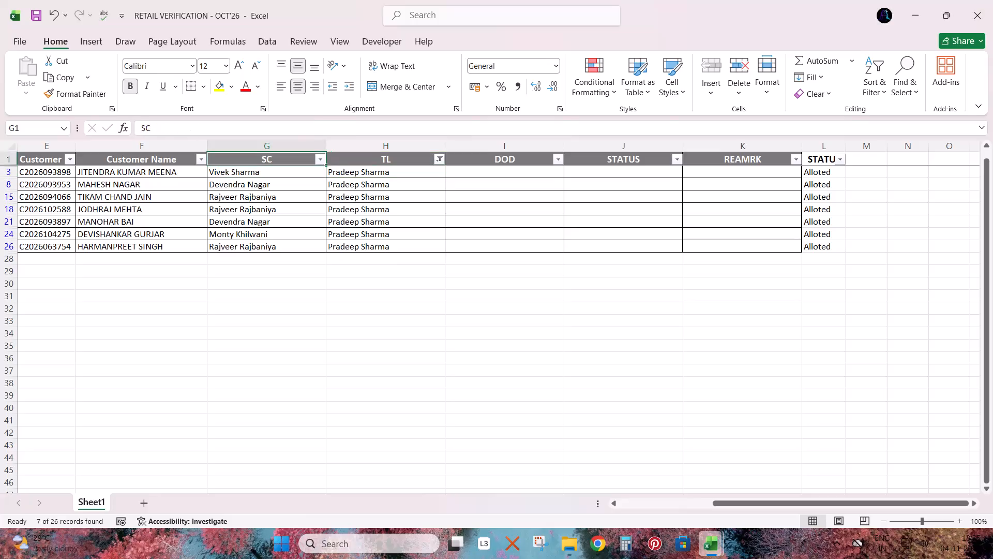
Enter STATUS LIVE and DOD 6-11 for the first filtered record in row 3.
{"action": "key", "text": "Down"}
{"action": "key", "text": "Right"}
{"action": "key", "text": "Up"}
{"action": "key", "text": "Right"}
{"action": "key", "text": "Down"}
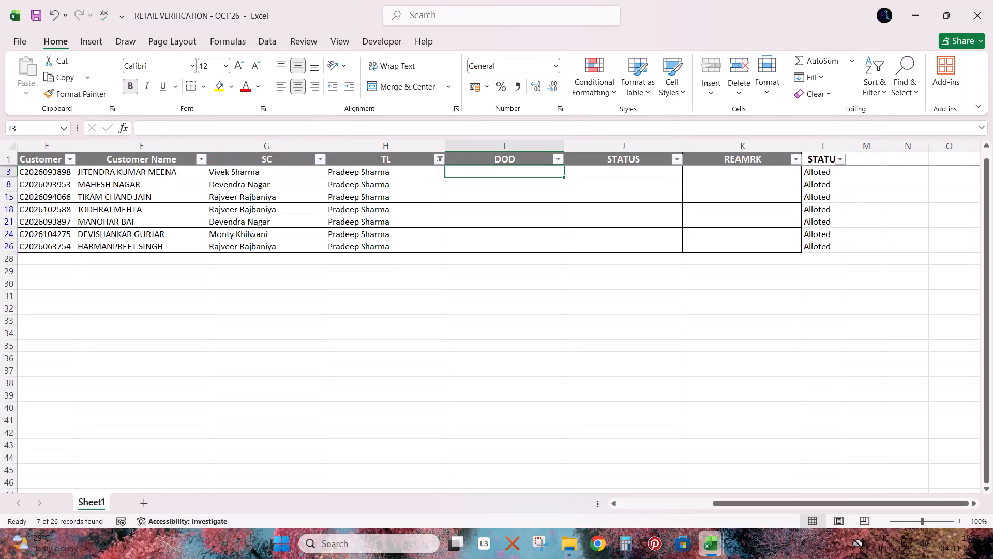
{"action": "key", "text": "Right"}
{"action": "key", "text": "Up"}
{"action": "key", "text": "Down"}
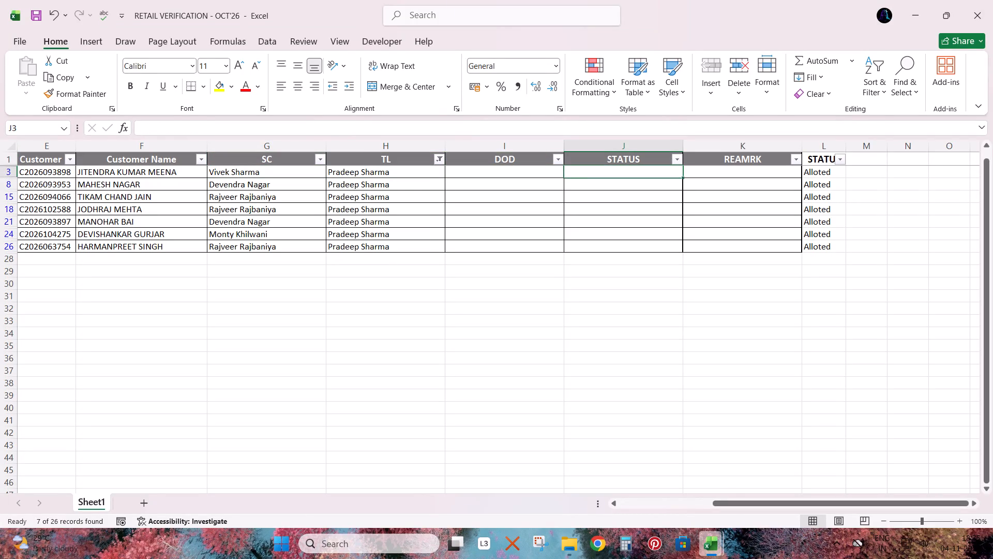
{"action": "type", "text": "LIVE"}
{"action": "key", "text": "Return"}
{"action": "key", "text": "Up"}
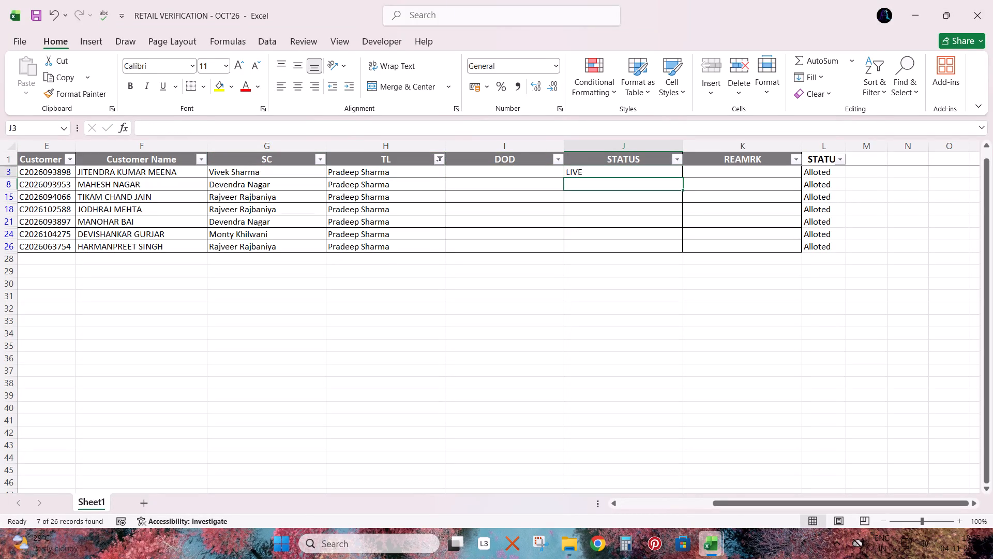
{"action": "key", "text": "Left"}
{"action": "type", "text": "6-"}
{"action": "type", "text": "11"}
{"action": "key", "text": "Return"}
{"action": "key", "text": "Up"}
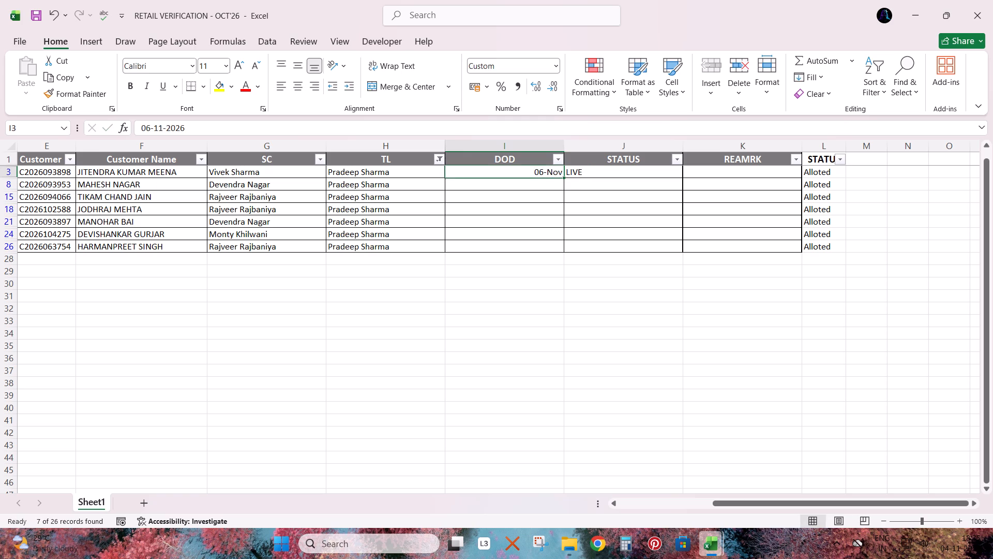
{"action": "key", "text": "Down"}
{"action": "key", "text": "Up"}
Apply the Short Date format to the whole DOD column and save the workbook.
{"action": "left_click", "coordinate": [514, 151]}
{"action": "left_click", "coordinate": [551, 66]}
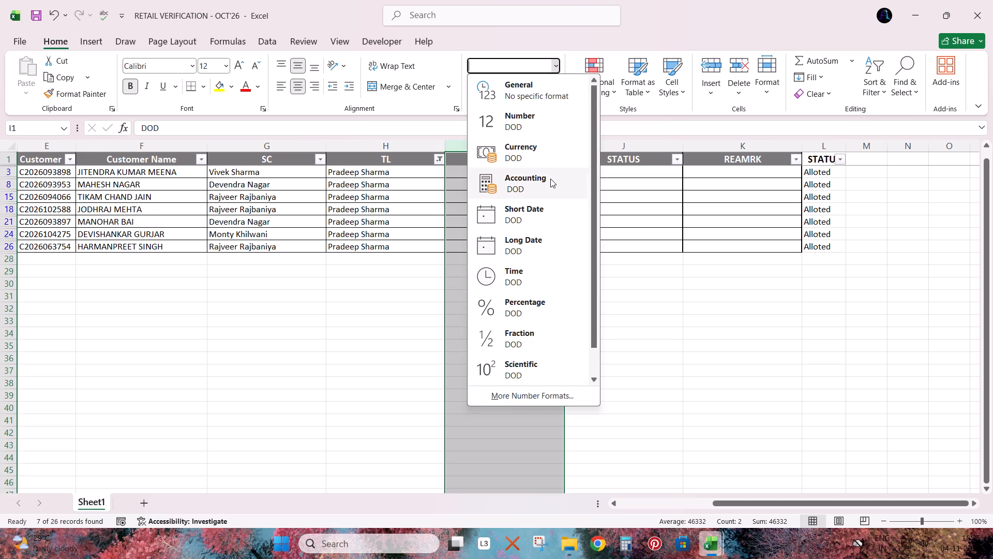
{"action": "left_click", "coordinate": [532, 217]}
{"action": "left_click", "coordinate": [519, 179]}
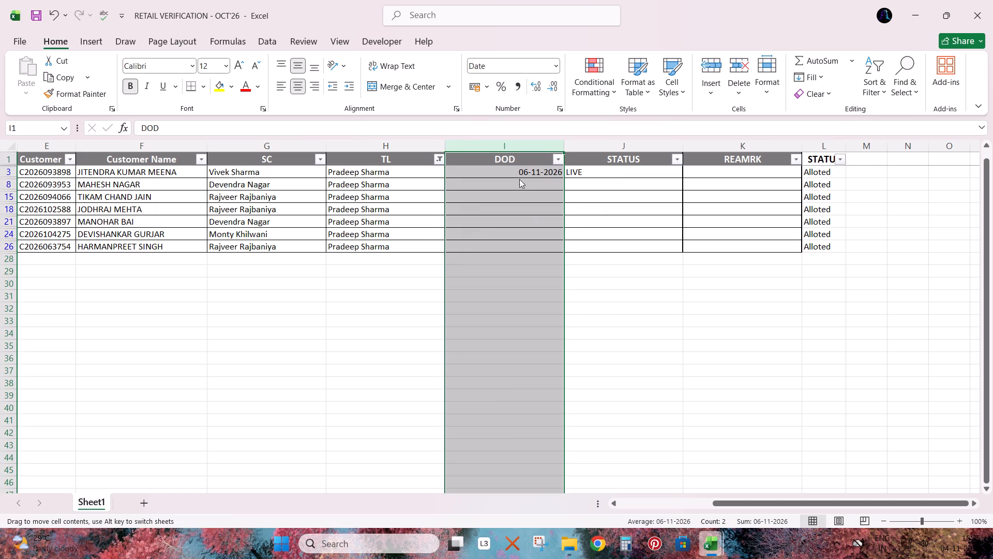
{"action": "left_click", "coordinate": [531, 185]}
{"action": "left_click", "coordinate": [37, 15]}
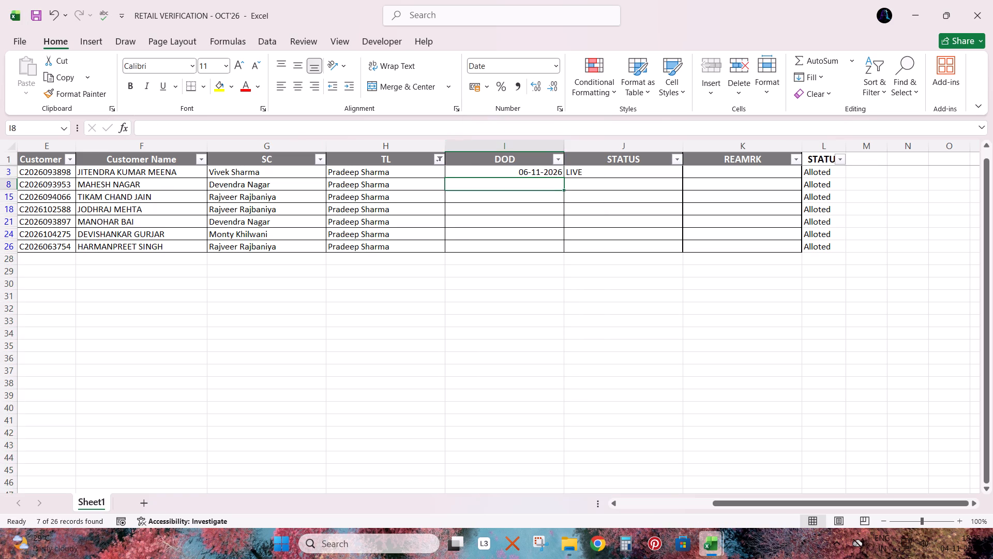
Enter 6-11 as the DOD for the filtered records in rows 8, 15 and 18.
{"action": "key", "text": "6"}
{"action": "key", "text": "minus"}
{"action": "type", "text": "11"}
{"action": "key", "text": "Return"}
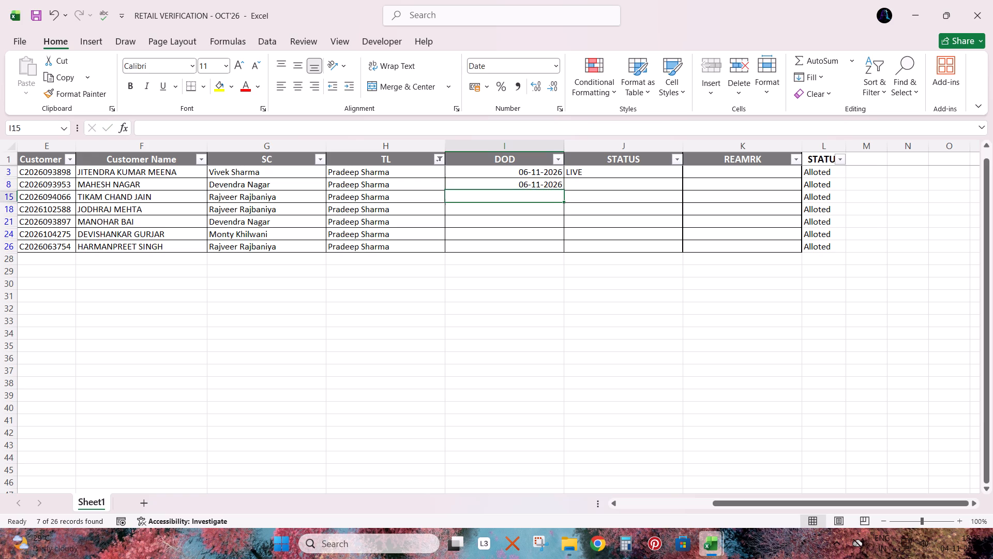
{"action": "type", "text": "6-"}
{"action": "type", "text": "11"}
{"action": "key", "text": "Return"}
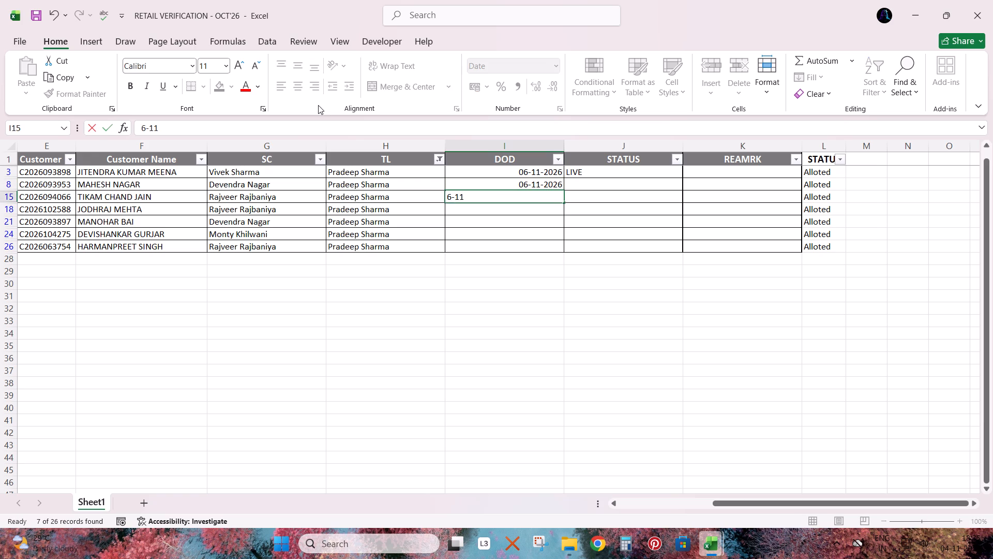
{"action": "key", "text": "minus"}
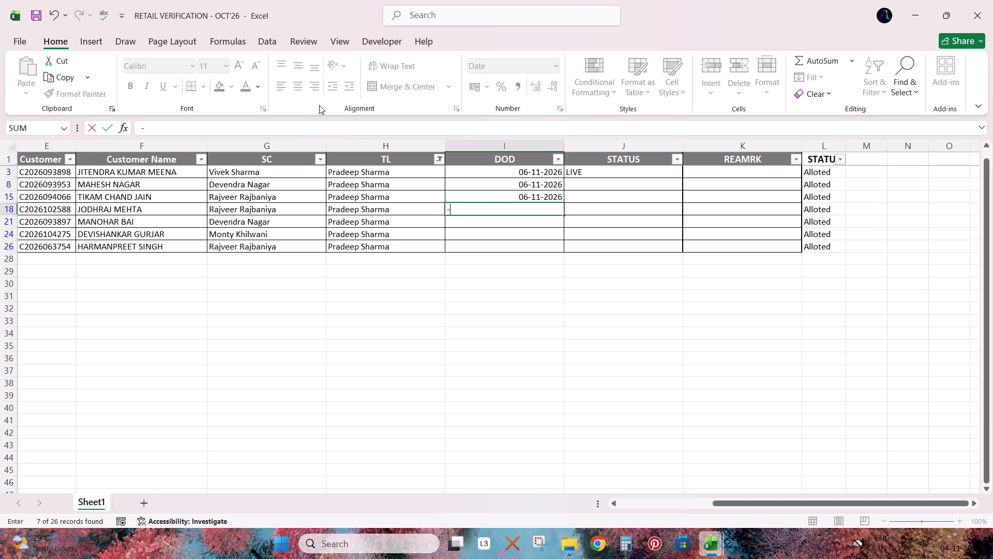
{"action": "key", "text": "BackSpace"}
{"action": "key", "text": "6"}
{"action": "key", "text": "minus"}
{"action": "type", "text": "11"}
{"action": "key", "text": "Return"}
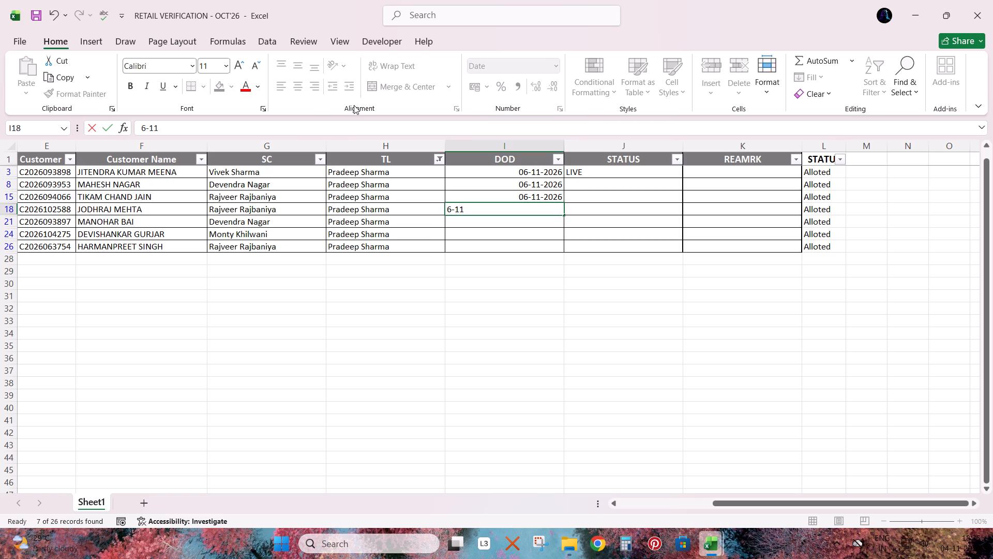
Enter 6-11 as the DOD for the filtered records in rows 21, 24 and 26.
{"action": "type", "text": "6-"}
{"action": "type", "text": "11"}
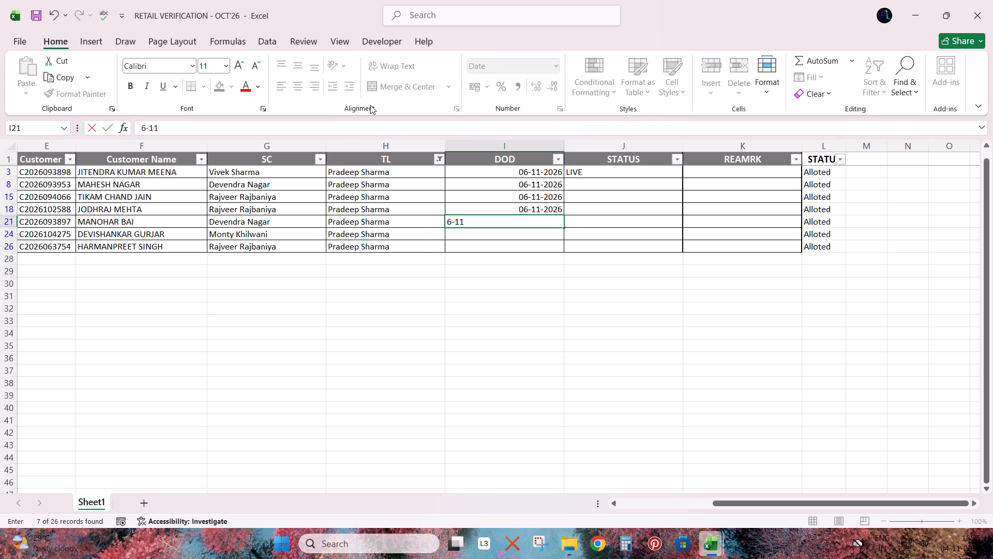
{"action": "key", "text": "Return"}
{"action": "type", "text": "6-11"}
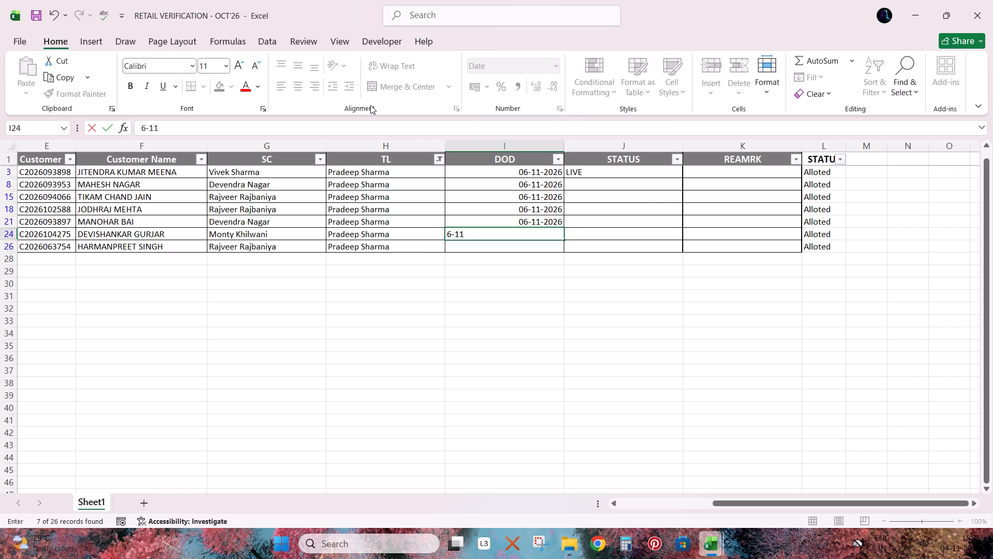
{"action": "key", "text": "Return"}
{"action": "key", "text": "6"}
{"action": "key", "text": "minus"}
{"action": "type", "text": "11"}
{"action": "key", "text": "Return"}
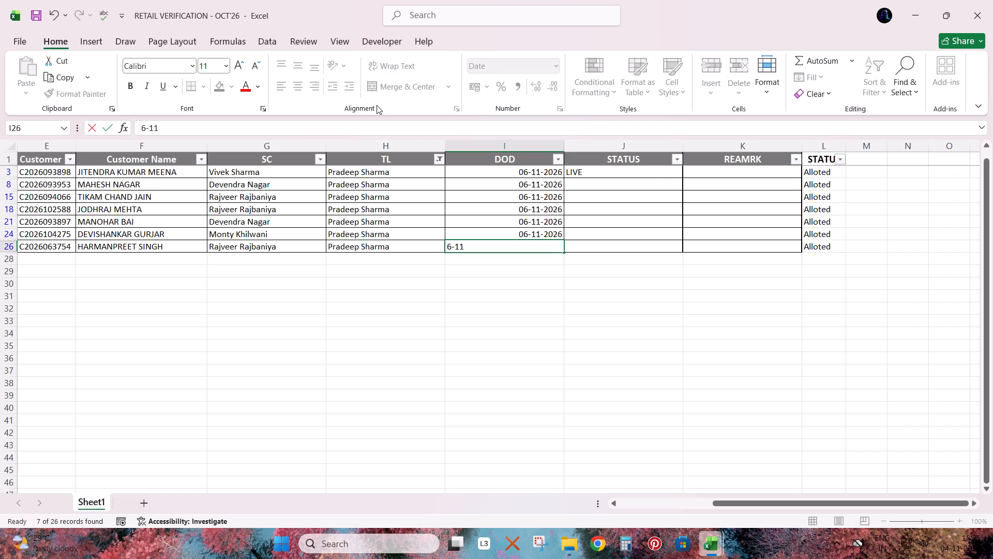
Enter LIVE as the STATUS of the filtered record in row 8.
{"action": "key", "text": "Right"}
{"action": "key", "text": "Up"}
{"action": "key", "text": "Up"}
{"action": "key", "text": "Right"}
{"action": "key", "text": "Up"}
{"action": "key", "text": "Up"}
{"action": "key", "text": "Left"}
{"action": "key", "text": "Up"}
{"action": "key", "text": "Up"}
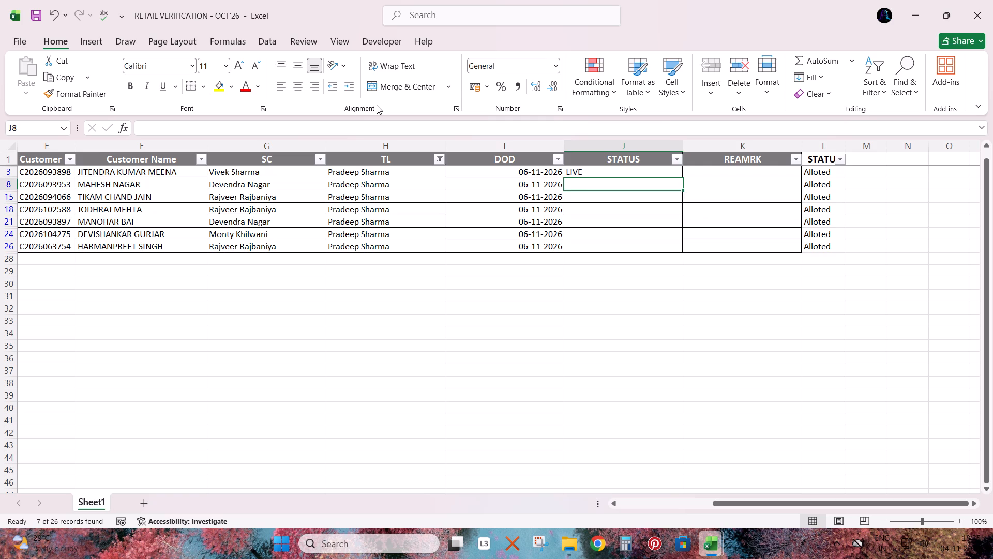
{"action": "key", "text": "l"}
{"action": "key", "text": "Return"}
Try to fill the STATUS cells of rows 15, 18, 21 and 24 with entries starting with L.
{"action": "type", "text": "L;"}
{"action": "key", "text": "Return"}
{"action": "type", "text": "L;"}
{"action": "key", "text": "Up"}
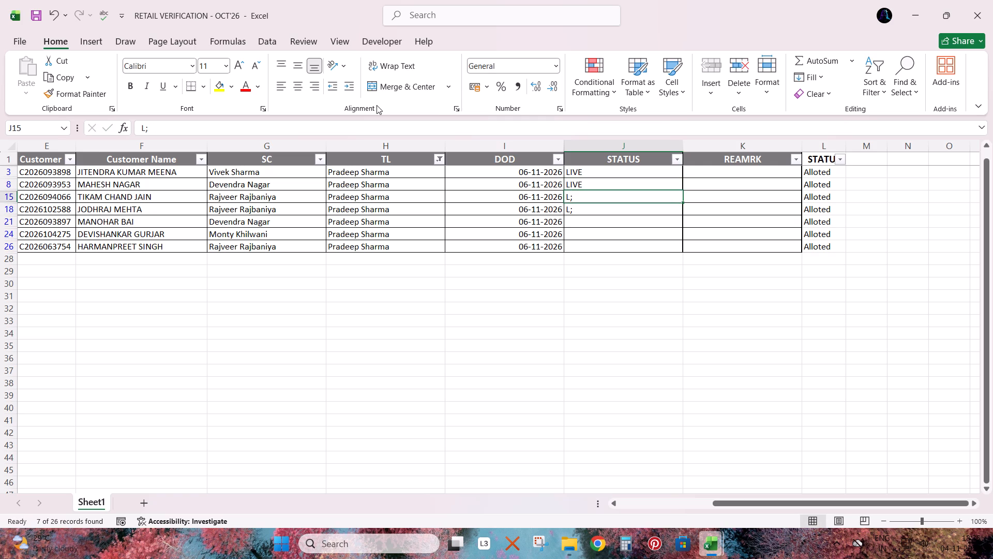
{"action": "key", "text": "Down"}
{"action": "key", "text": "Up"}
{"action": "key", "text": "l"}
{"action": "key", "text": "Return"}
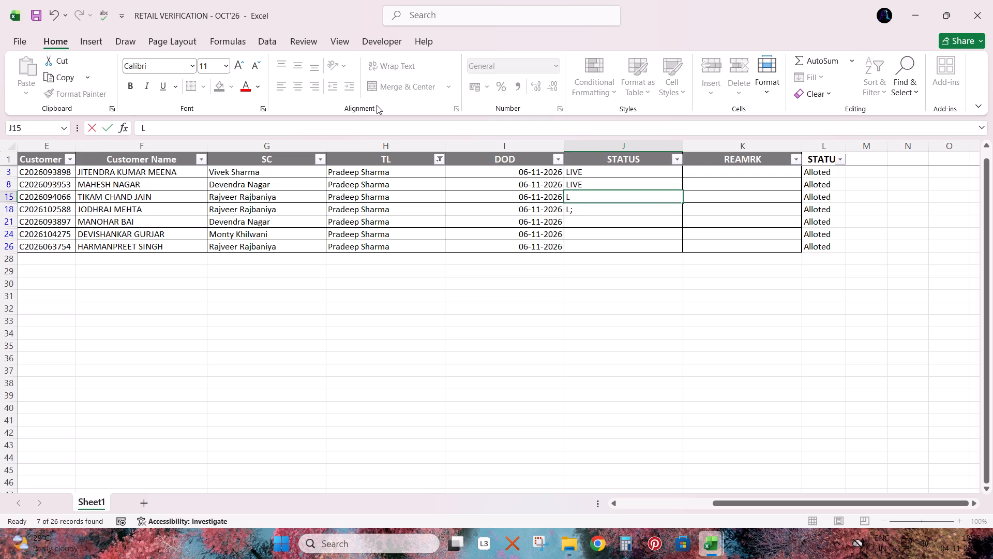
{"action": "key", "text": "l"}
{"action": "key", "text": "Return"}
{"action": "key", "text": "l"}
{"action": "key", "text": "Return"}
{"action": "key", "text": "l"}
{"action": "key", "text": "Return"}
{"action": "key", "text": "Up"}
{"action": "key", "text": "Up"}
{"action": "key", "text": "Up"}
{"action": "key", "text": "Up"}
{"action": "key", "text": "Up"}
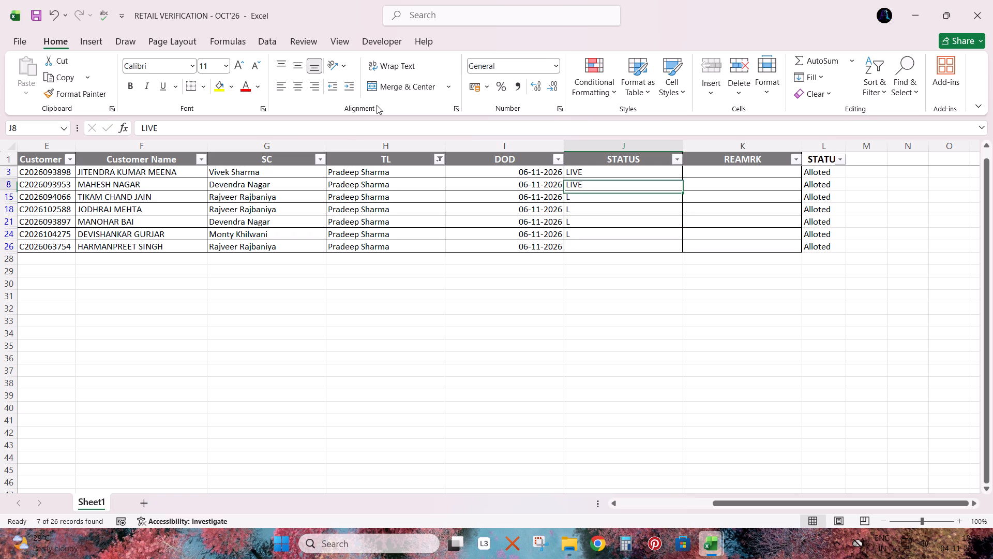
Copy LIVE from the row 8 STATUS cell to rows 15, 18, 21, 24 and 26, and save the workbook.
{"action": "key", "text": "ctrl+c"}
{"action": "key", "text": "Down"}
{"action": "key", "text": "ctrl+v"}
{"action": "key", "text": "Down"}
{"action": "key", "text": "ctrl+v"}
{"action": "key", "text": "Down"}
{"action": "key", "text": "ctrl+v"}
{"action": "key", "text": "Down"}
{"action": "key", "text": "ctrl+v"}
{"action": "key", "text": "Down"}
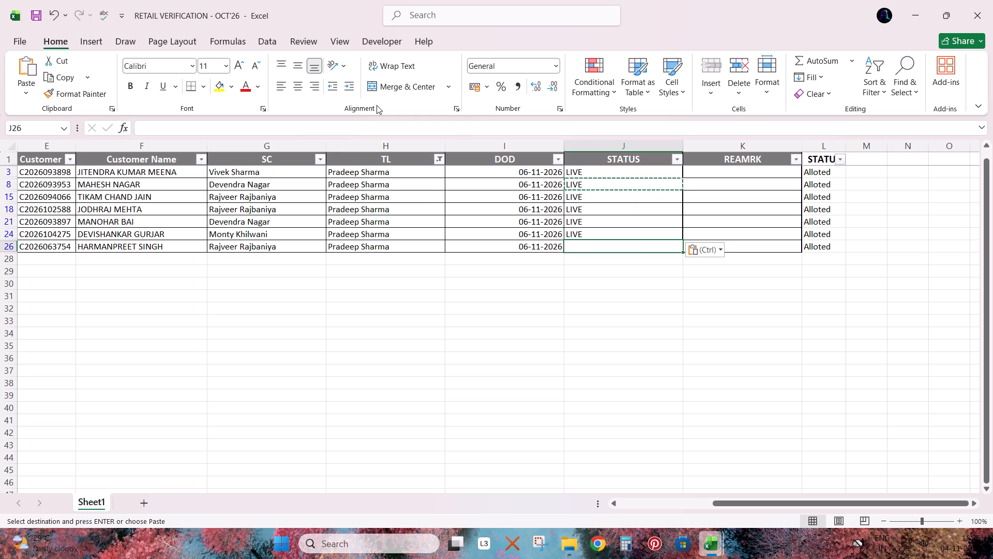
{"action": "key", "text": "ctrl+v"}
{"action": "key", "text": "Escape"}
{"action": "key", "text": "ctrl+s"}
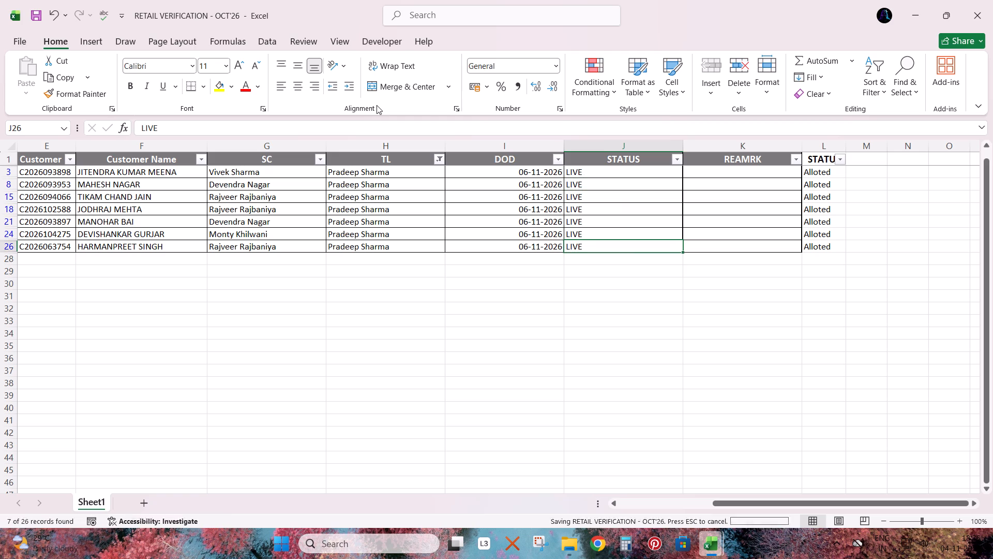
Change the TL column filter to show only the records of team leader Arun.
{"action": "key", "text": "Up"}
{"action": "key", "text": "ctrl+Up"}
{"action": "key", "text": "Down"}
{"action": "key", "text": "Left"}
{"action": "key", "text": "Up"}
{"action": "key", "text": "Left"}
{"action": "key", "text": "alt+Down"}
{"action": "key", "text": "Down"}
{"action": "key", "text": "Down"}
{"action": "key", "text": "Down"}
{"action": "key", "text": "Down"}
{"action": "key", "text": "Down"}
{"action": "key", "text": "Down"}
{"action": "key", "text": "Down"}
{"action": "key", "text": "Down"}
{"action": "key", "text": "Down"}
{"action": "key", "text": "Down"}
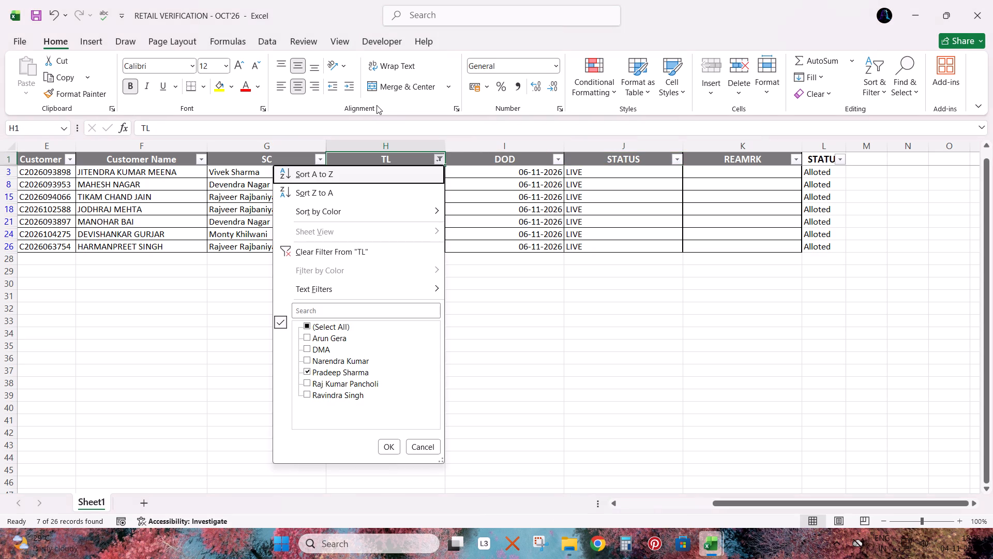
{"action": "key", "text": "space"}
{"action": "key", "text": "Down"}
{"action": "key", "text": "Down"}
{"action": "key", "text": "Down"}
{"action": "key", "text": "space"}
{"action": "key", "text": "Return"}
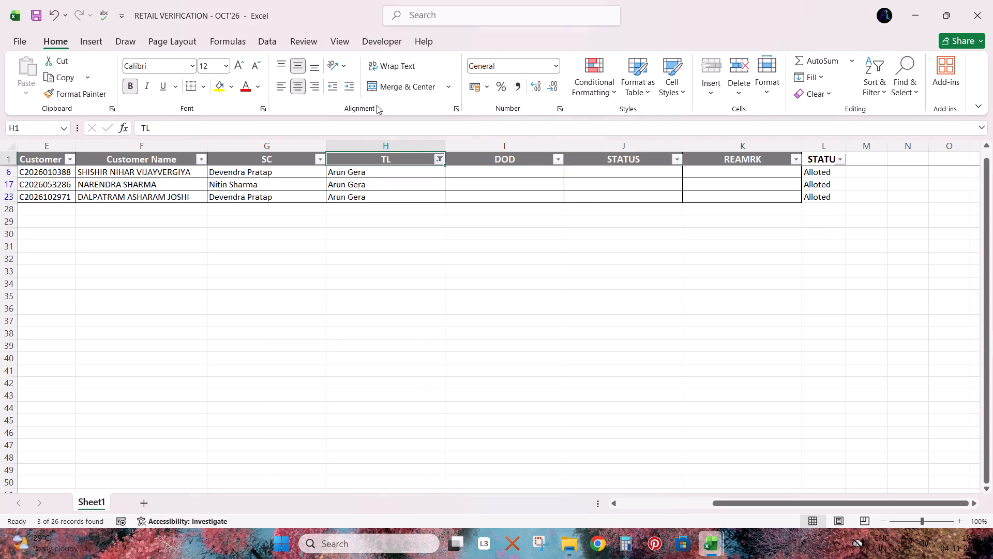
Enter DOD 5-11 and STATUS LIVE for the filtered record in row 6.
{"action": "key", "text": "Down"}
{"action": "key", "text": "Down"}
{"action": "key", "text": "Up"}
{"action": "key", "text": "Up"}
{"action": "key", "text": "Down"}
{"action": "key", "text": "Right"}
{"action": "key", "text": "Up"}
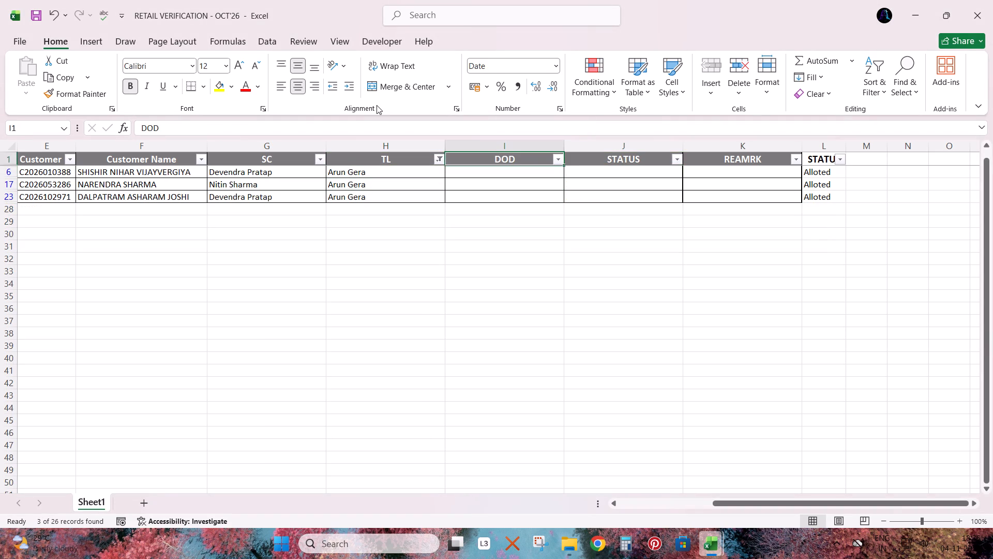
{"action": "key", "text": "Right"}
{"action": "key", "text": "Down"}
{"action": "key", "text": "Down"}
{"action": "key", "text": "Left"}
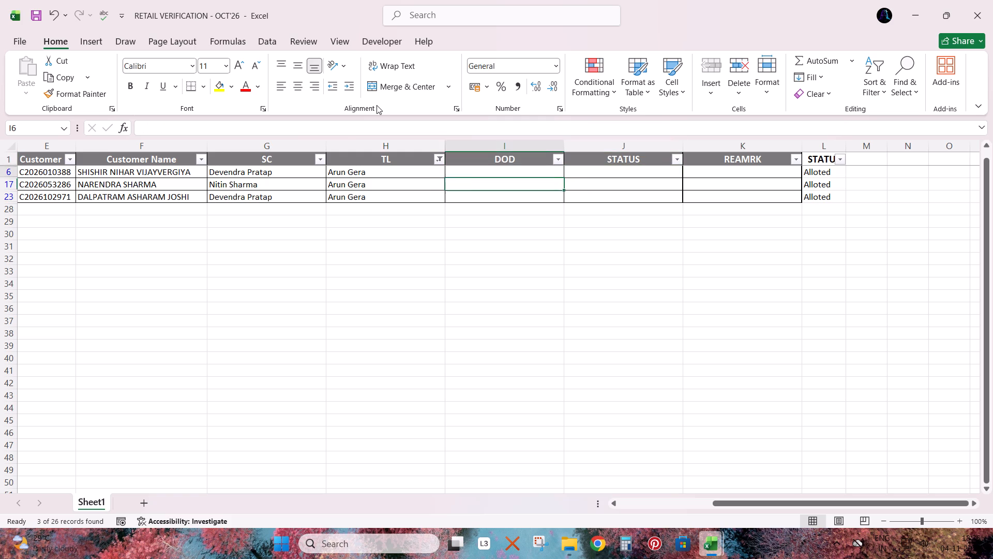
{"action": "key", "text": "Up"}
{"action": "type", "text": "5-11"}
{"action": "key", "text": "Return"}
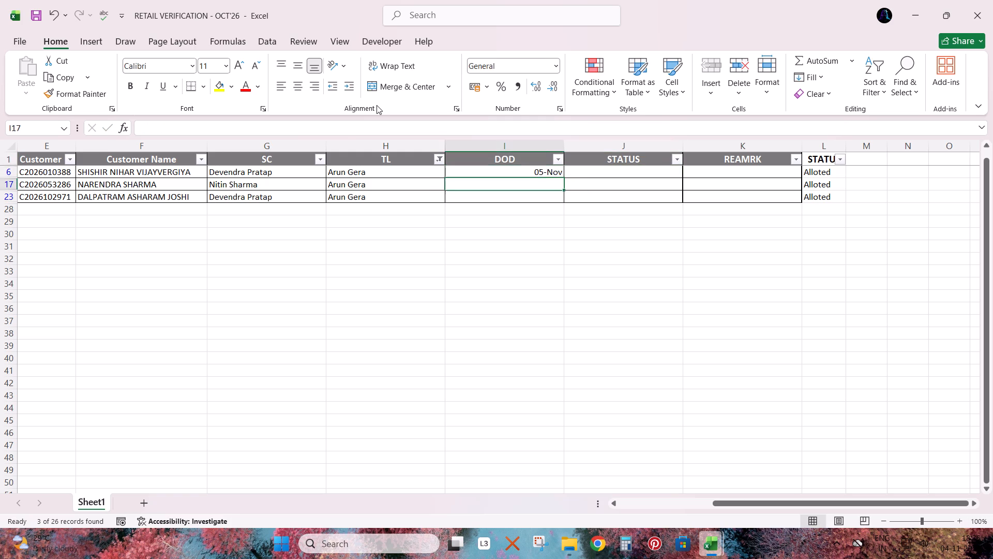
{"action": "key", "text": "Up"}
{"action": "key", "text": "Right"}
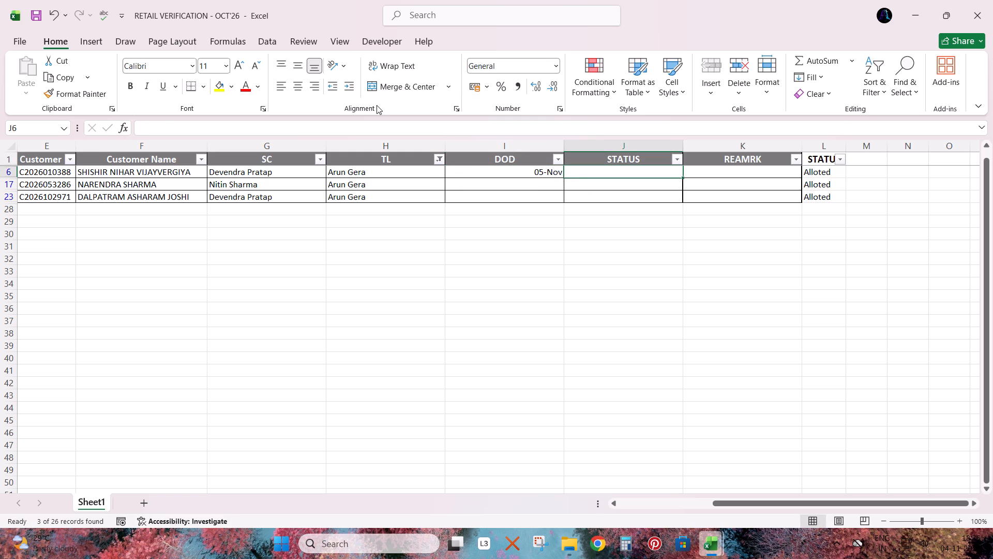
{"action": "key", "text": "l"}
{"action": "key", "text": "Return"}
{"action": "key", "text": "Left"}
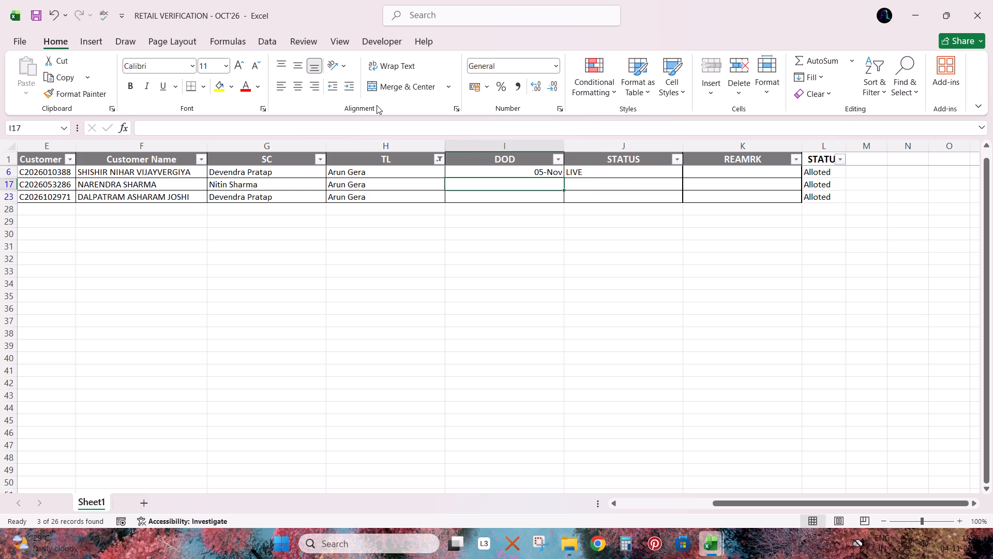
Enter DOD 4-11 and STATUS LIVE for the filtered record in row 17.
{"action": "type", "text": "4-11"}
{"action": "key", "text": "Tab"}
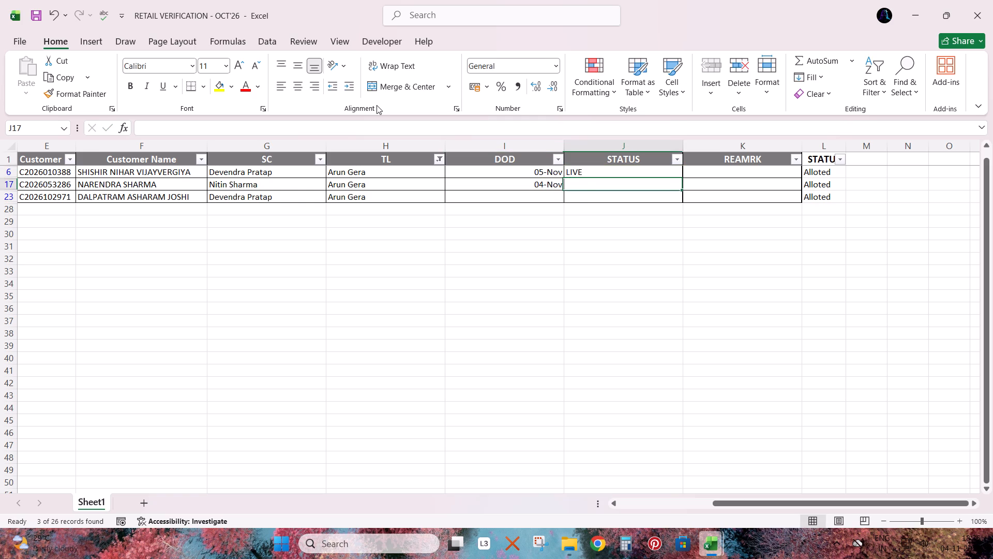
{"action": "key", "text": "l"}
{"action": "key", "text": "Return"}
{"action": "key", "text": "Left"}
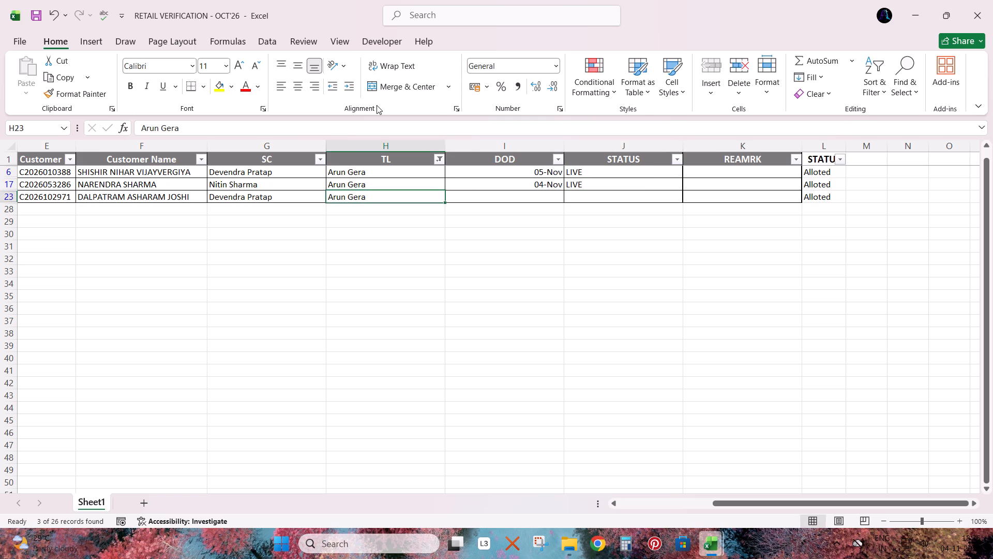
Enter DOD 5-11 and STATUS LIVE for the filtered record in row 23.
{"action": "key", "text": "5"}
{"action": "key", "text": "Escape"}
{"action": "key", "text": "Right"}
{"action": "type", "text": "5-11"}
{"action": "key", "text": "Tab"}
{"action": "key", "text": "l"}
{"action": "key", "text": "Return"}
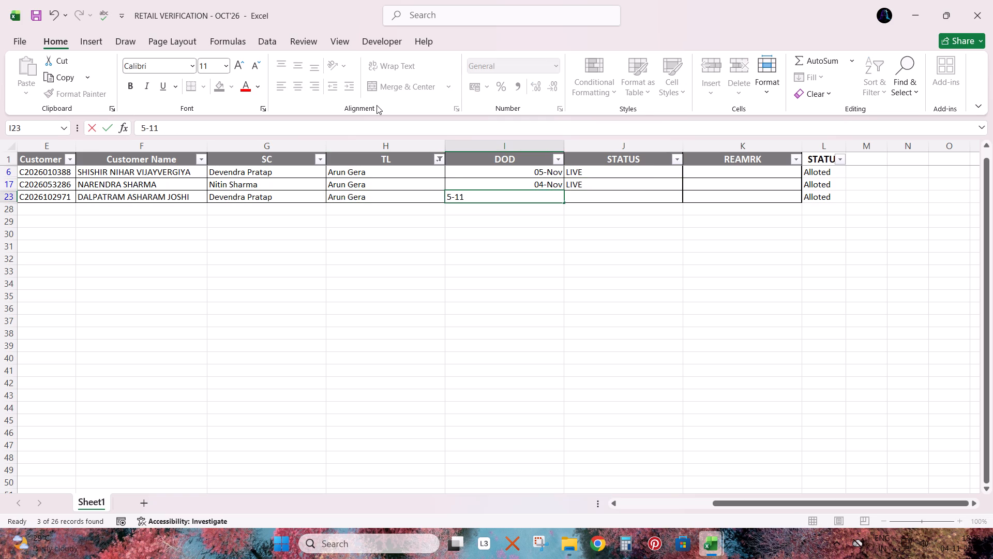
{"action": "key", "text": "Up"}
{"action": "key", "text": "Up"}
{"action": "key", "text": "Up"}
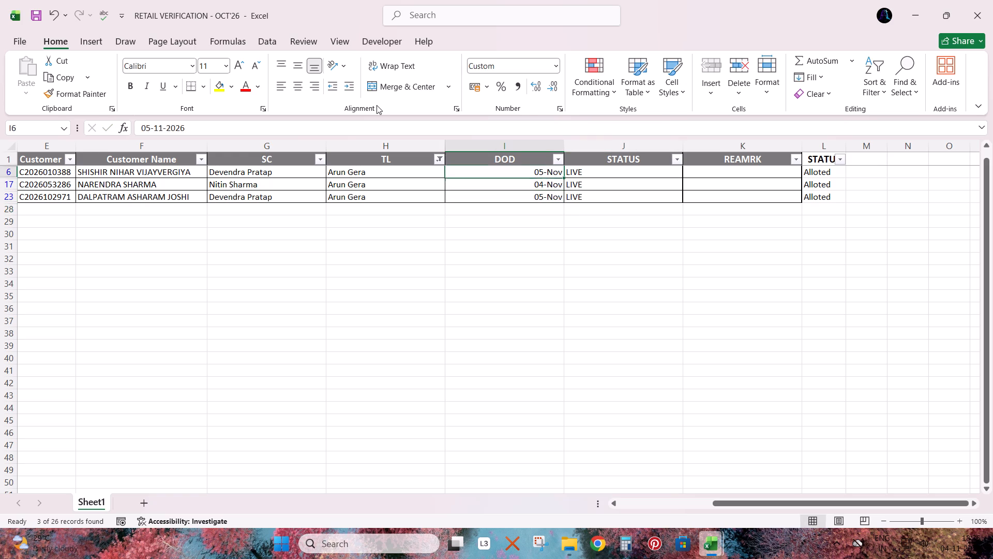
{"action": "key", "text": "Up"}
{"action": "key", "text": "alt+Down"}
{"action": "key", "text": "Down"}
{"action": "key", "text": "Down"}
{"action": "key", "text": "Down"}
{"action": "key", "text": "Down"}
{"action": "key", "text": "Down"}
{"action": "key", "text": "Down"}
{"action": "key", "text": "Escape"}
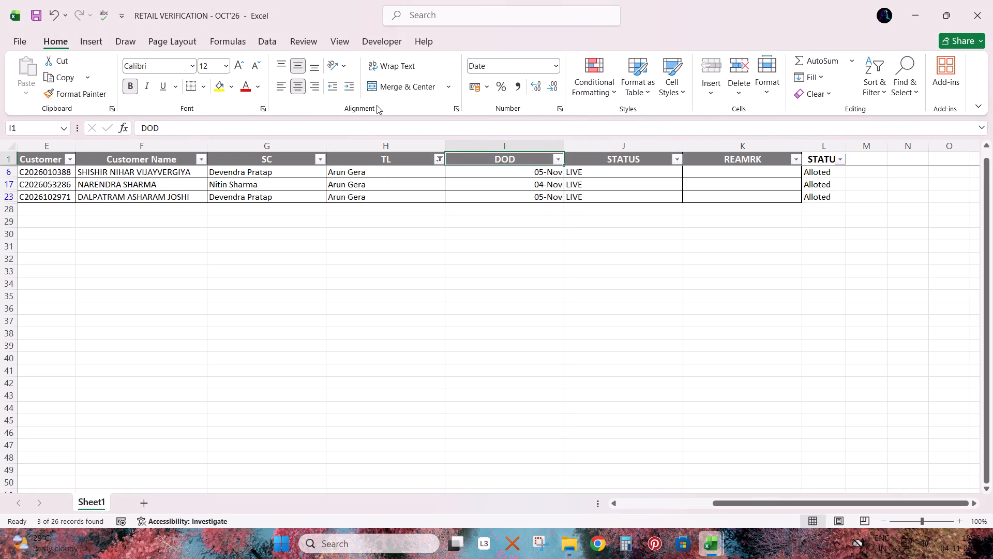
Save the workbook.
{"action": "key", "text": "ctrl+s"}
Change the TL column filter to show only the DMA records.
{"action": "key", "text": "Left"}
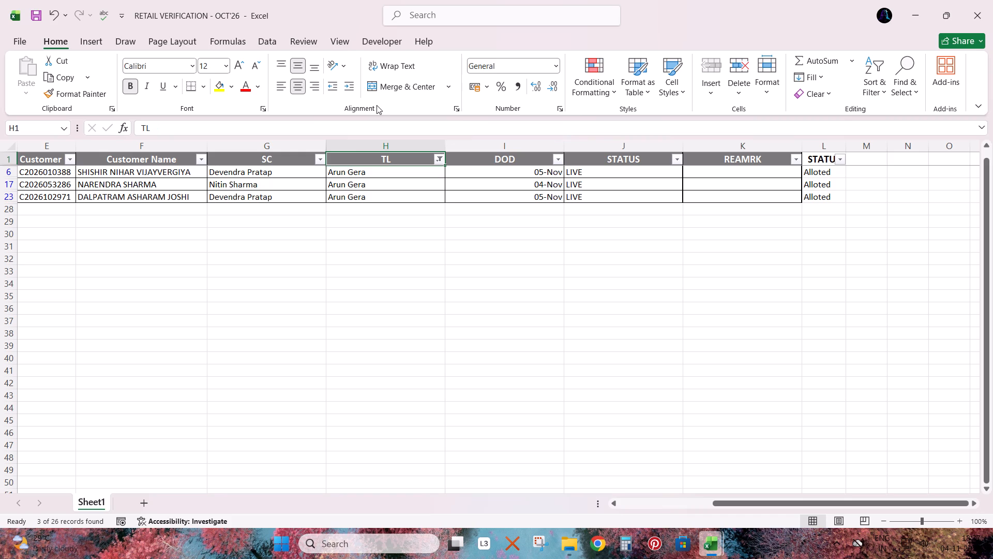
{"action": "key", "text": "Down"}
{"action": "key", "text": "Right"}
{"action": "key", "text": "Up"}
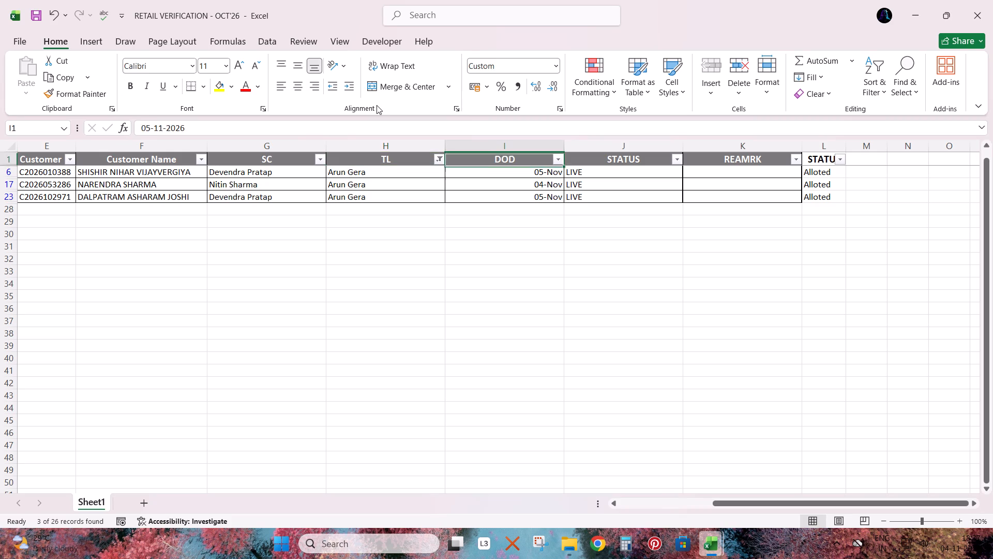
{"action": "key", "text": "Up"}
{"action": "key", "text": "Left"}
{"action": "key", "text": "alt+Down"}
{"action": "key", "text": "Down"}
{"action": "key", "text": "Down"}
{"action": "key", "text": "Down"}
{"action": "key", "text": "Down"}
{"action": "key", "text": "Down"}
{"action": "key", "text": "Down"}
{"action": "key", "text": "Down"}
{"action": "key", "text": "Down"}
{"action": "key", "text": "Down"}
{"action": "key", "text": "Down"}
{"action": "key", "text": "Down"}
{"action": "key", "text": "Down"}
{"action": "key", "text": "Up"}
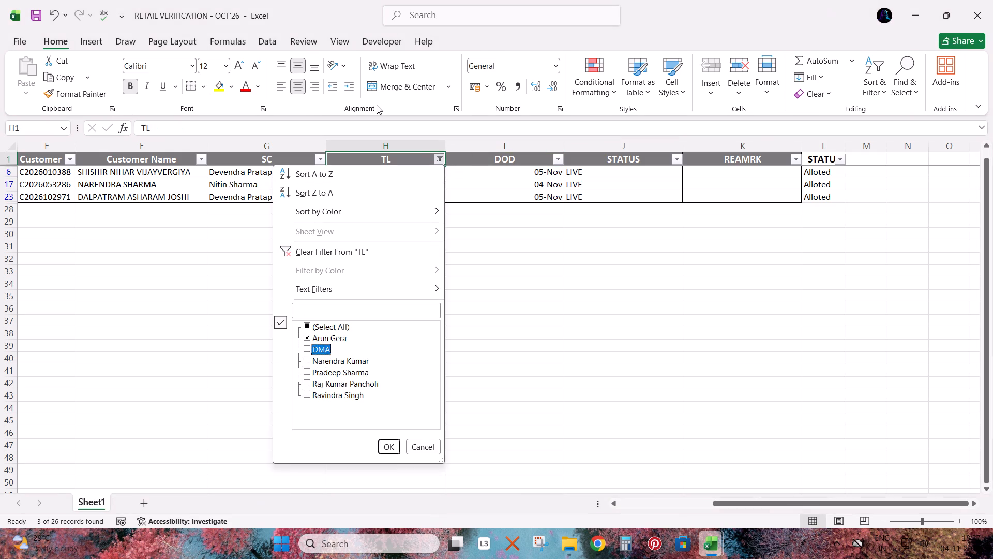
{"action": "key", "text": "Up"}
{"action": "key", "text": "space"}
{"action": "key", "text": "Down"}
{"action": "key", "text": "Down"}
{"action": "key", "text": "Up"}
{"action": "key", "text": "space"}
{"action": "key", "text": "Return"}
Enter DOD 6-11 and STATUS LIVE for the filtered DMA record in row 19 and save the workbook.
{"action": "key", "text": "Down"}
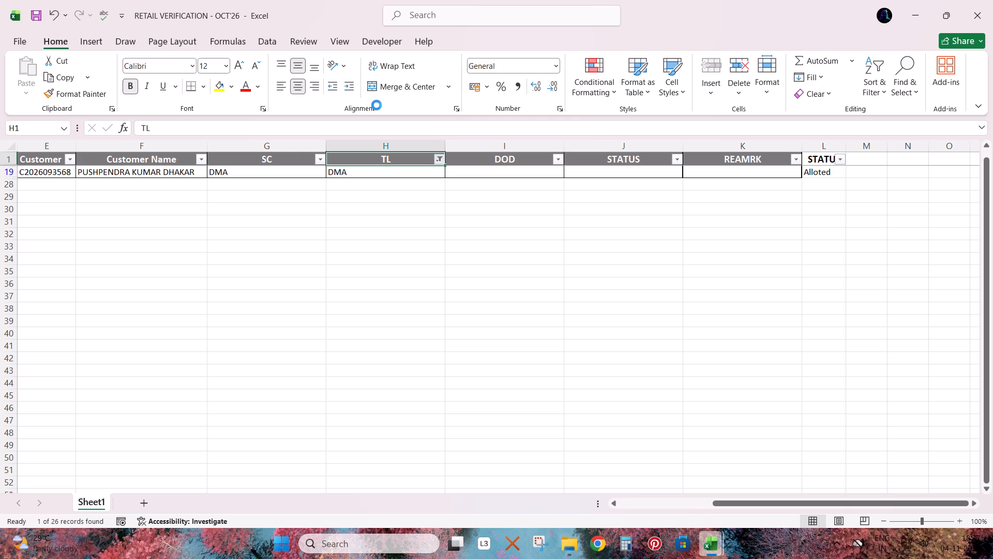
{"action": "key", "text": "Right"}
{"action": "key", "text": "Down"}
{"action": "key", "text": "Right"}
{"action": "key", "text": "Up"}
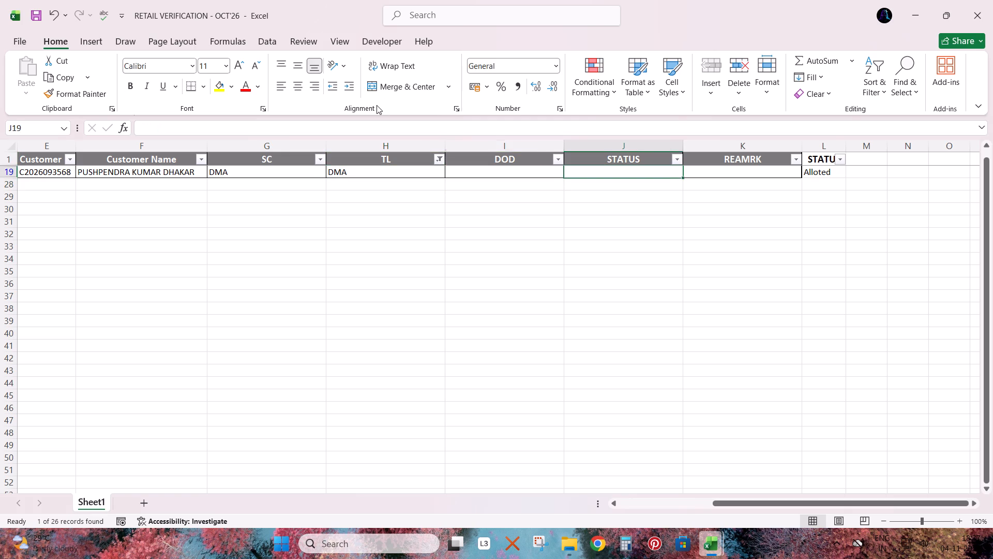
{"action": "key", "text": "Left"}
{"action": "type", "text": "6-11"}
{"action": "key", "text": "Tab"}
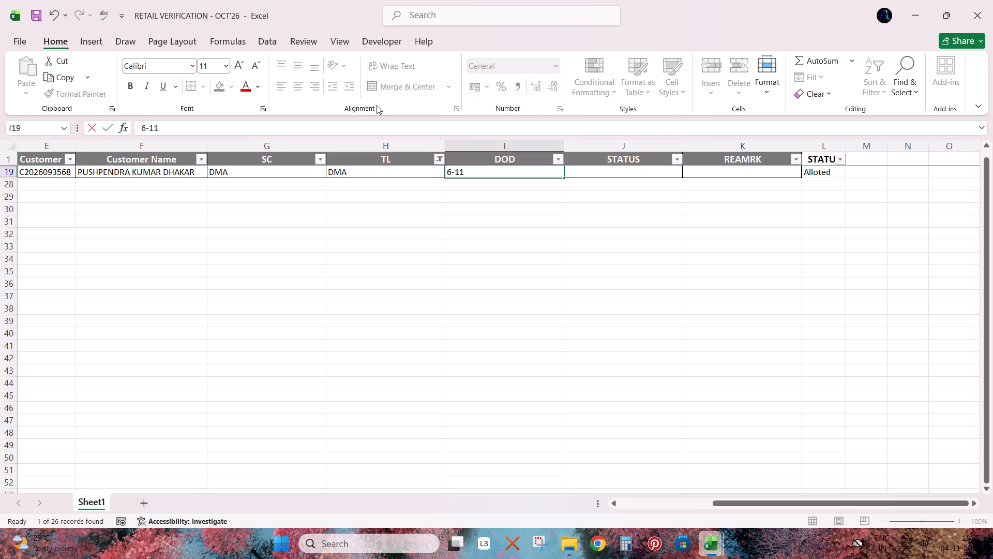
{"action": "key", "text": "l"}
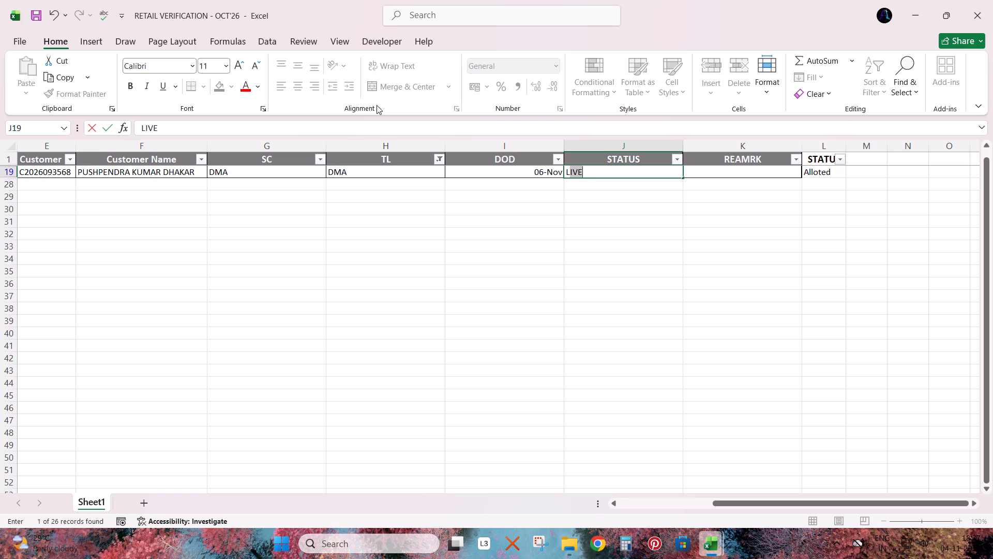
{"action": "key", "text": "ctrl+s"}
{"action": "key", "text": "Up"}
{"action": "key", "text": "Left"}
{"action": "key", "text": "Left"}
{"action": "key", "text": "alt+Down"}
{"action": "key", "text": "Down"}
{"action": "key", "text": "Down"}
{"action": "key", "text": "Down"}
{"action": "key", "text": "Down"}
{"action": "key", "text": "Down"}
{"action": "key", "text": "Down"}
{"action": "key", "text": "Down"}
{"action": "key", "text": "Down"}
{"action": "key", "text": "Down"}
{"action": "key", "text": "Down"}
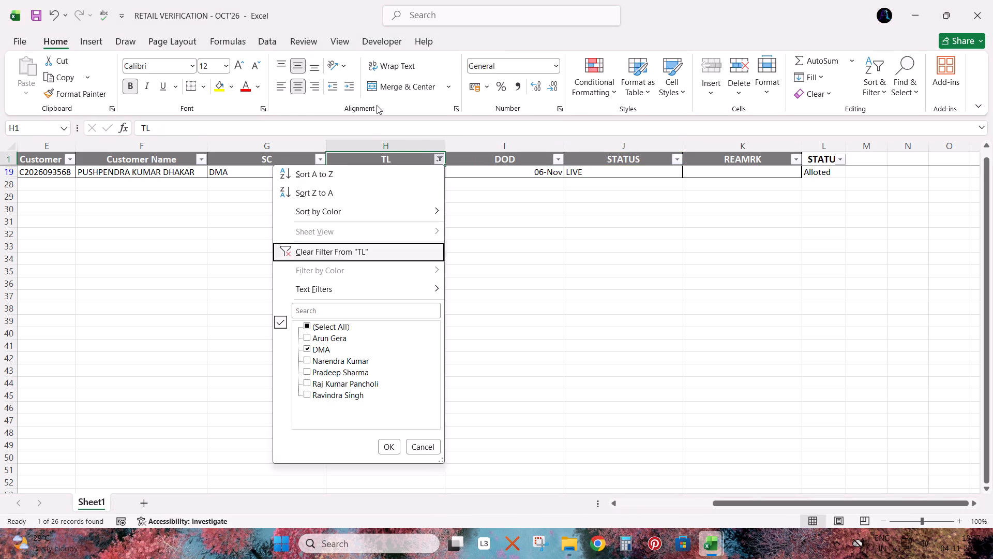
{"action": "key", "text": "Down"}
{"action": "key", "text": "space"}
{"action": "key", "text": "Down"}
{"action": "key", "text": "Down"}
{"action": "key", "text": "Down"}
{"action": "key", "text": "space"}
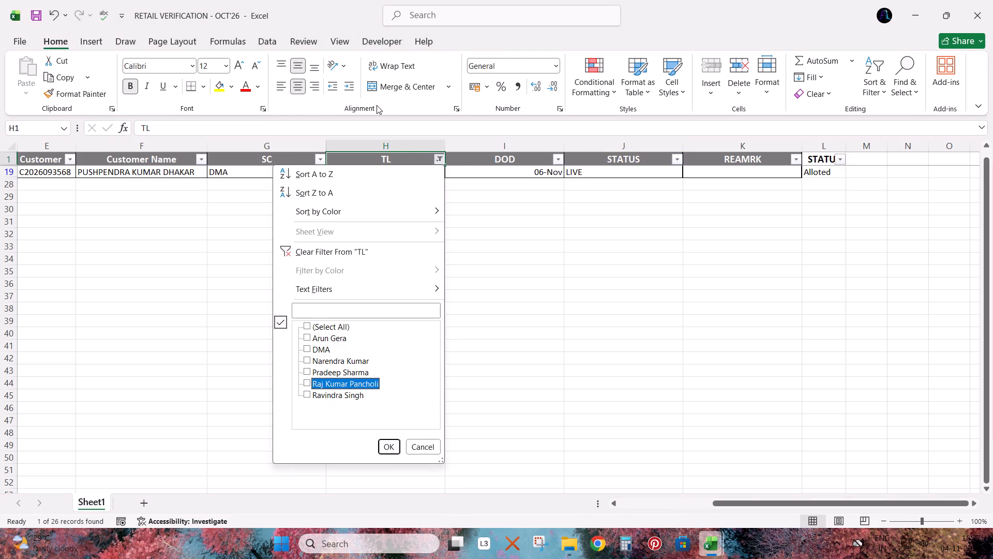
{"action": "key", "text": "Return"}
{"action": "key", "text": "Down"}
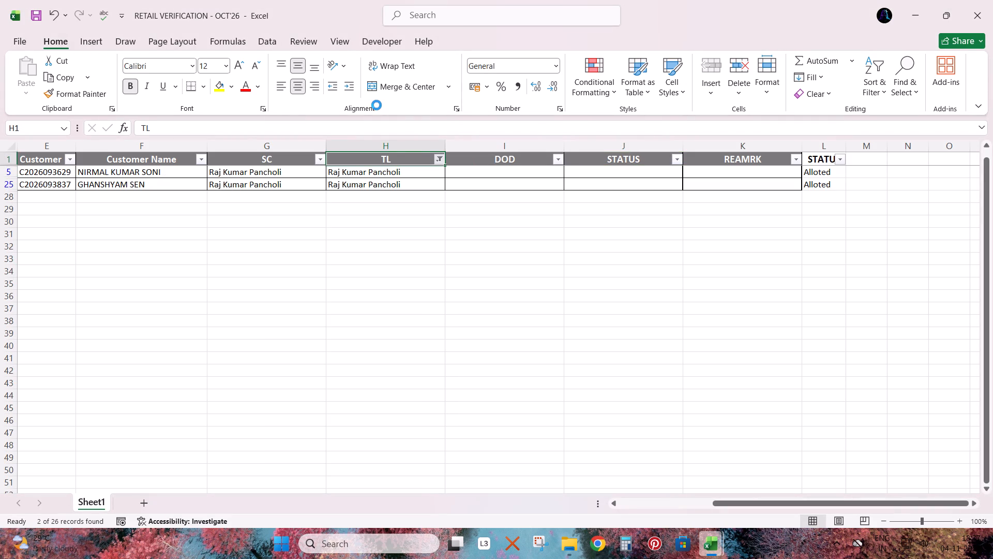
{"action": "key", "text": "Down"}
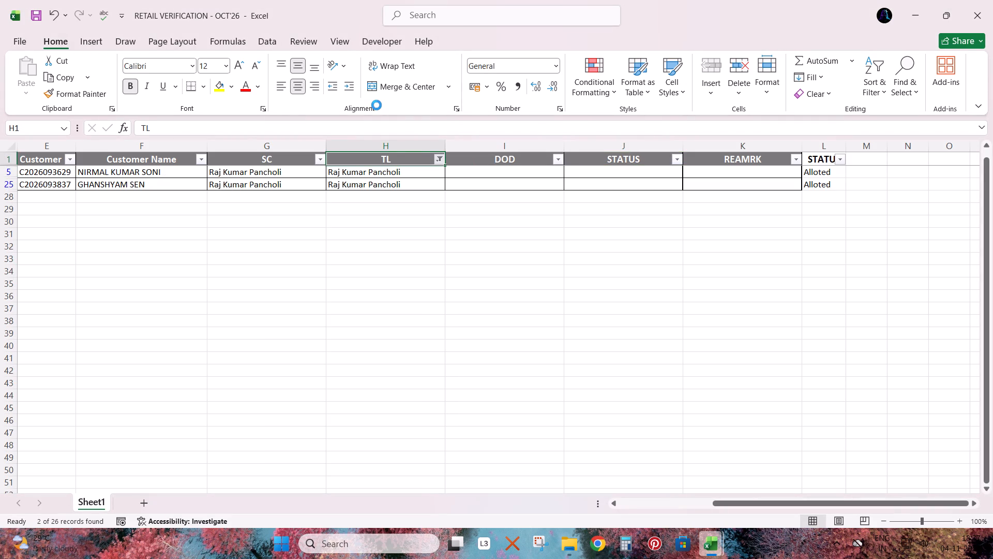
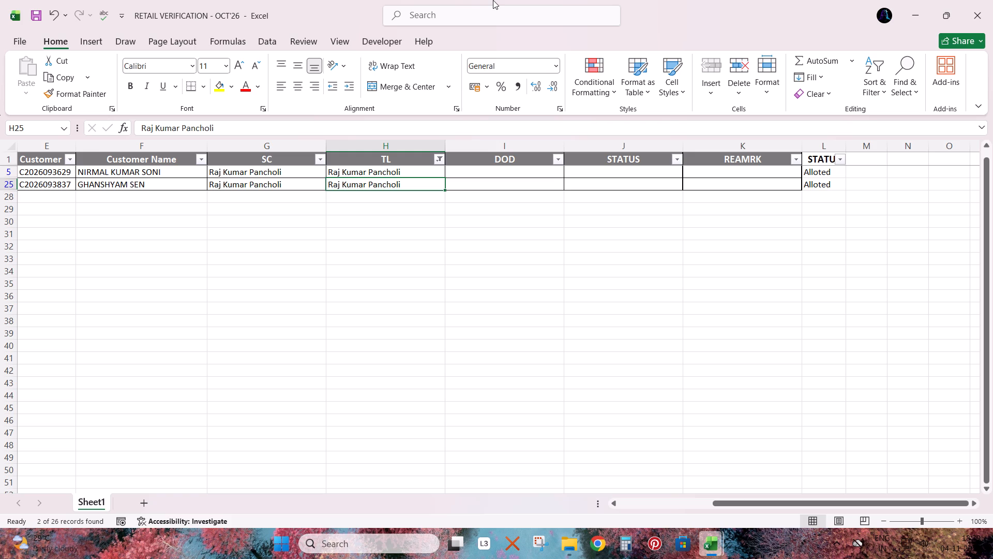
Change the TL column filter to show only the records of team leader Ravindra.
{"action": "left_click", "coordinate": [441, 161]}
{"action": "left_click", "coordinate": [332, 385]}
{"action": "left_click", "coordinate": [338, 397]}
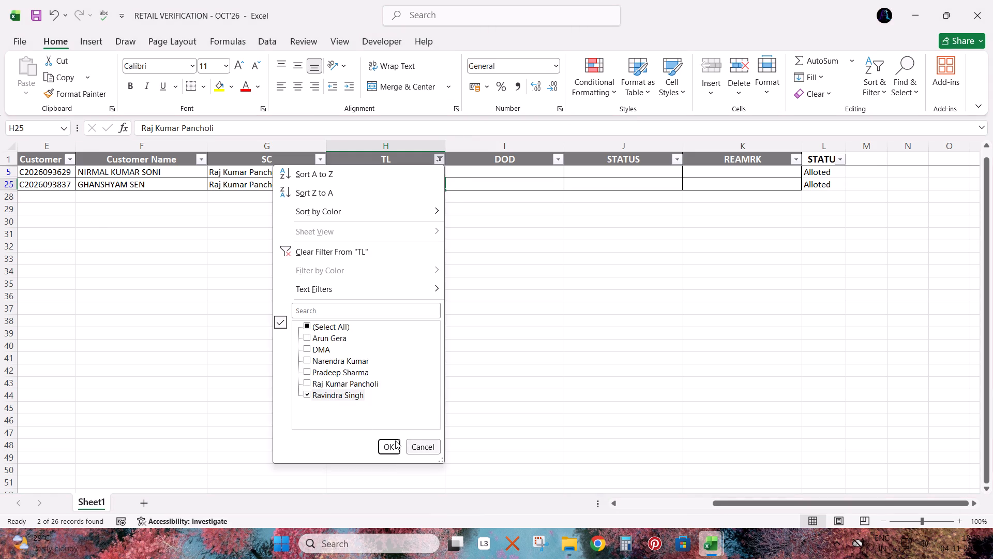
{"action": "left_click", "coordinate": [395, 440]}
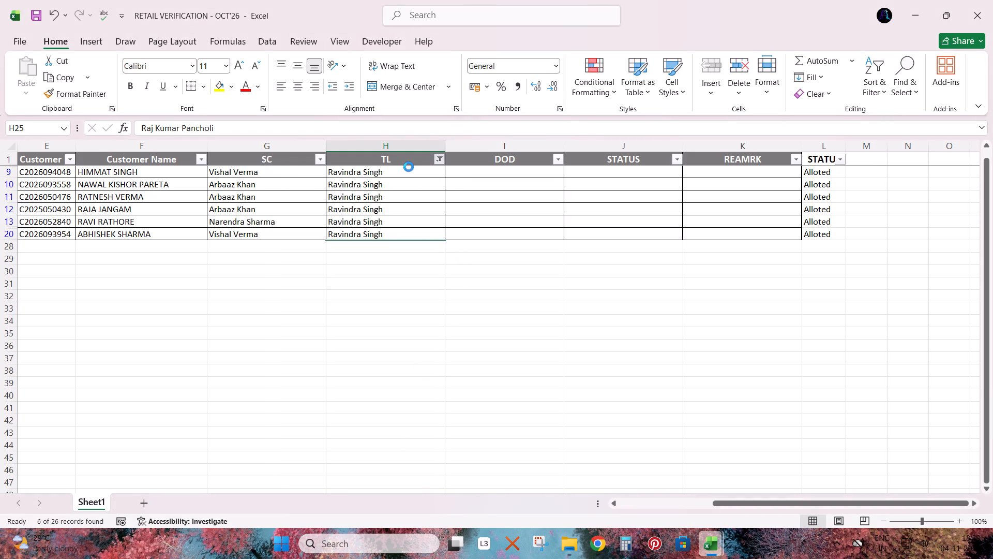
Change the TL column filter from Ravindra to show only the records of team leader Narendra.
{"action": "left_click", "coordinate": [440, 159]}
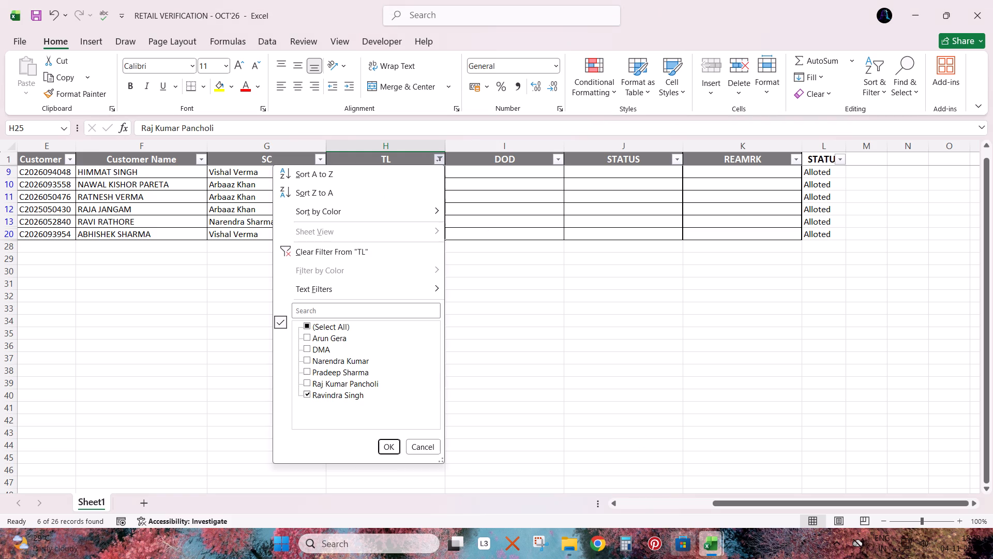
{"action": "left_click", "coordinate": [328, 360]}
{"action": "left_click", "coordinate": [345, 391]}
{"action": "left_click", "coordinate": [389, 442]}
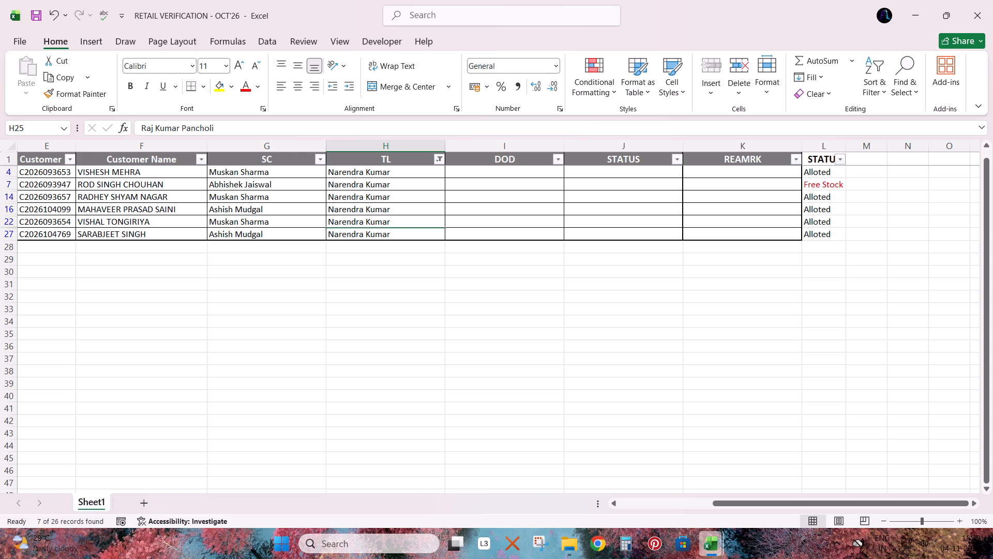
Enter a dash as DOD and CANCEL as STATUS for the Alcazar record in row 7.
{"action": "key", "text": "Up"}
{"action": "key", "text": "Up"}
{"action": "key", "text": "Up"}
{"action": "key", "text": "Up"}
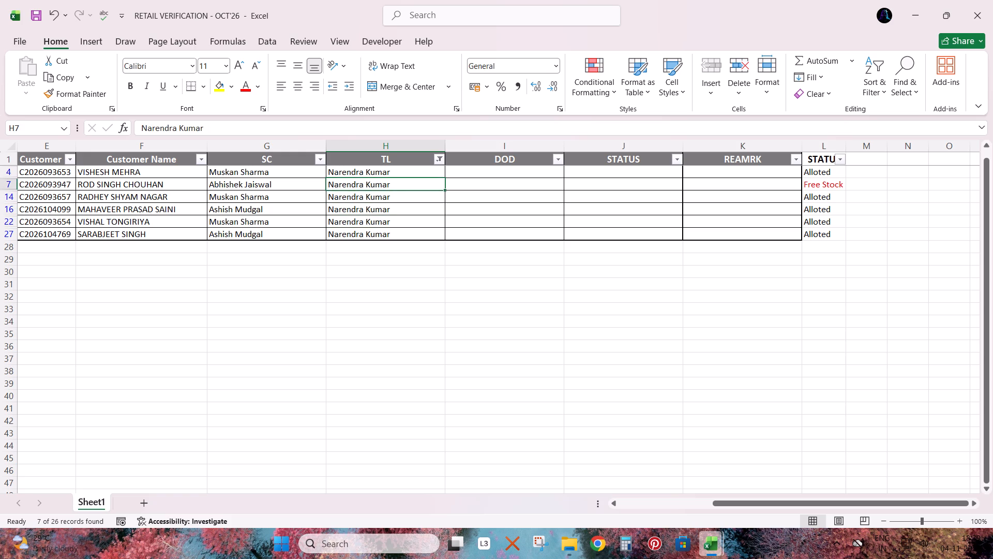
{"action": "key", "text": "Right"}
{"action": "key", "text": "minus"}
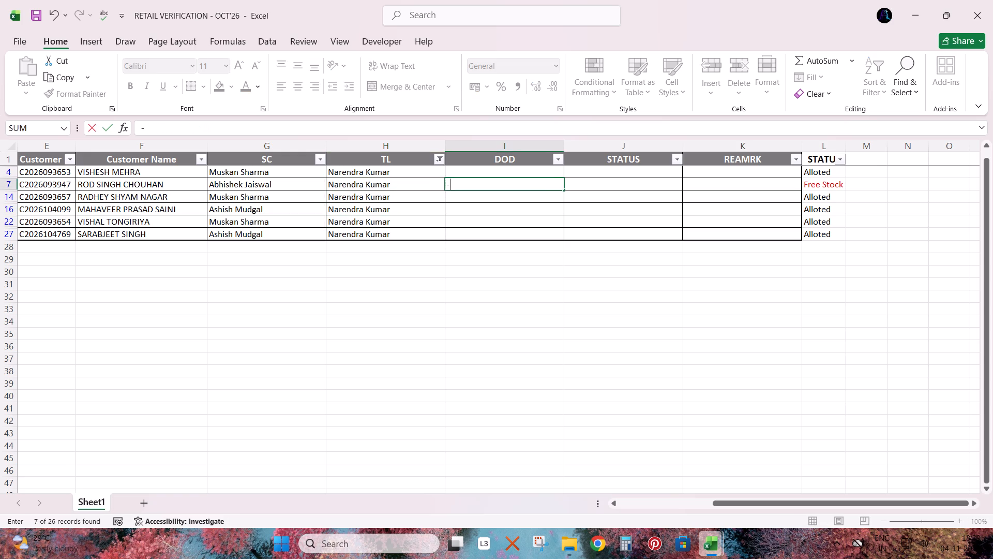
{"action": "key", "text": "Tab"}
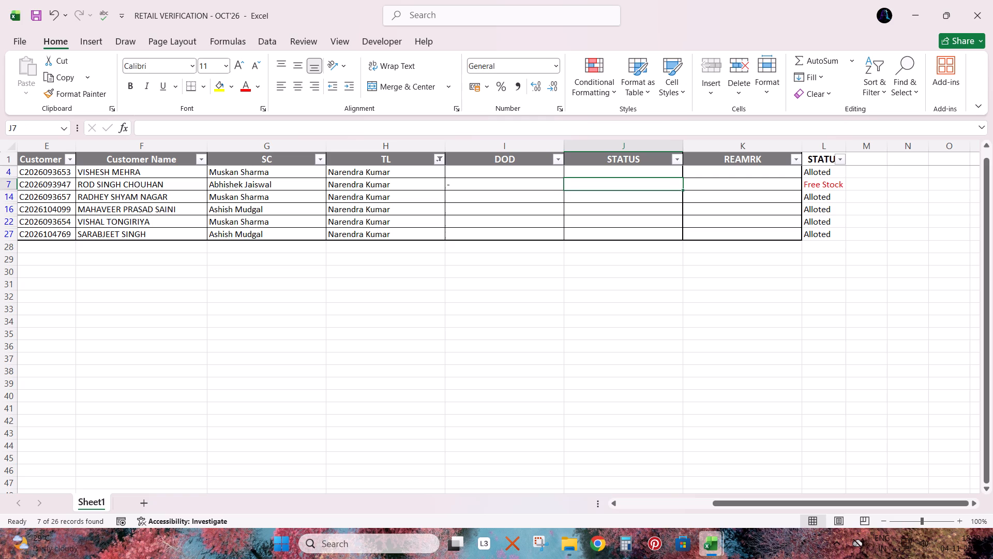
{"action": "type", "text": "CANCEL"}
{"action": "key", "text": "Return"}
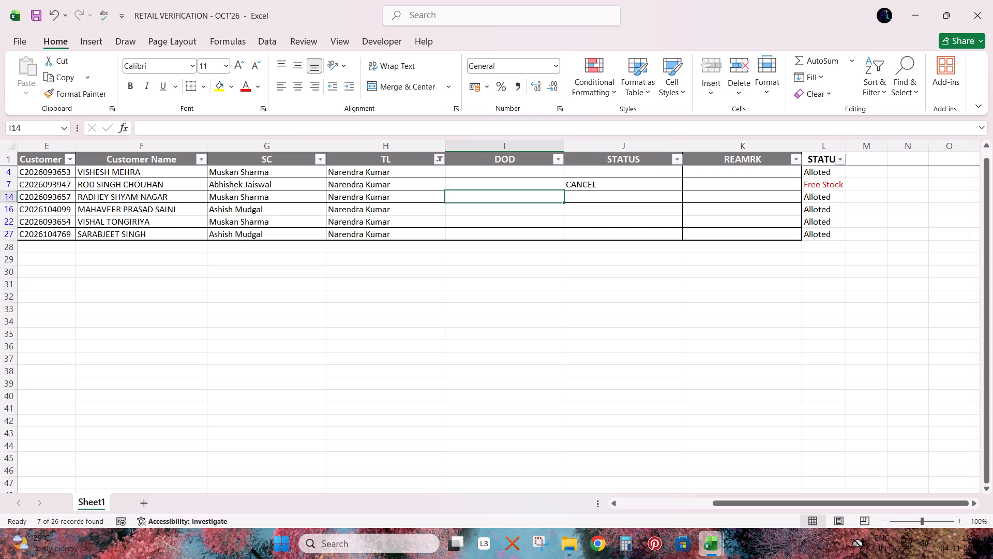
{"action": "key", "text": "Up"}
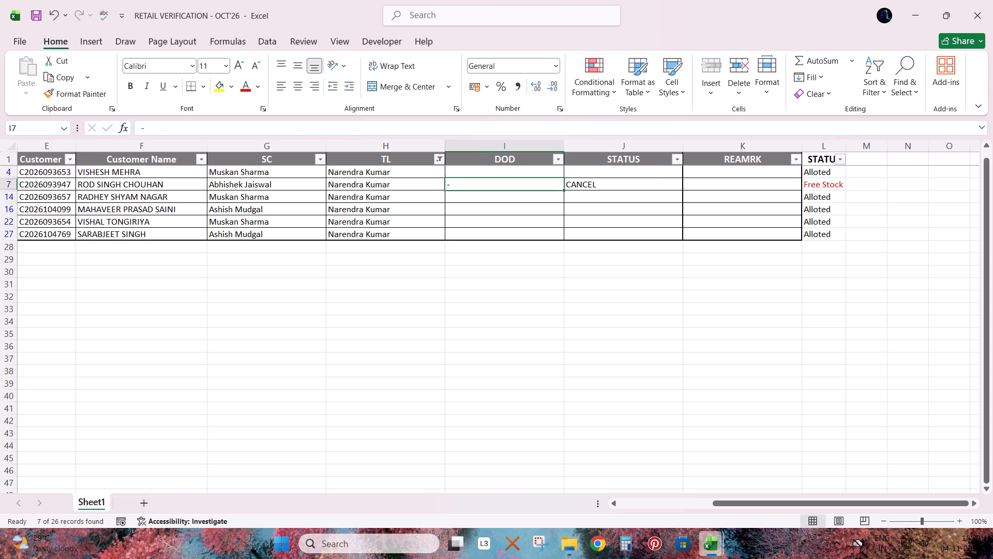
{"action": "key", "text": "Right"}
{"action": "key", "text": "Left"}
Enter STATUS LIVE and DOD 6-11 for the record in row 16.
{"action": "left_click", "coordinate": [255, 207]}
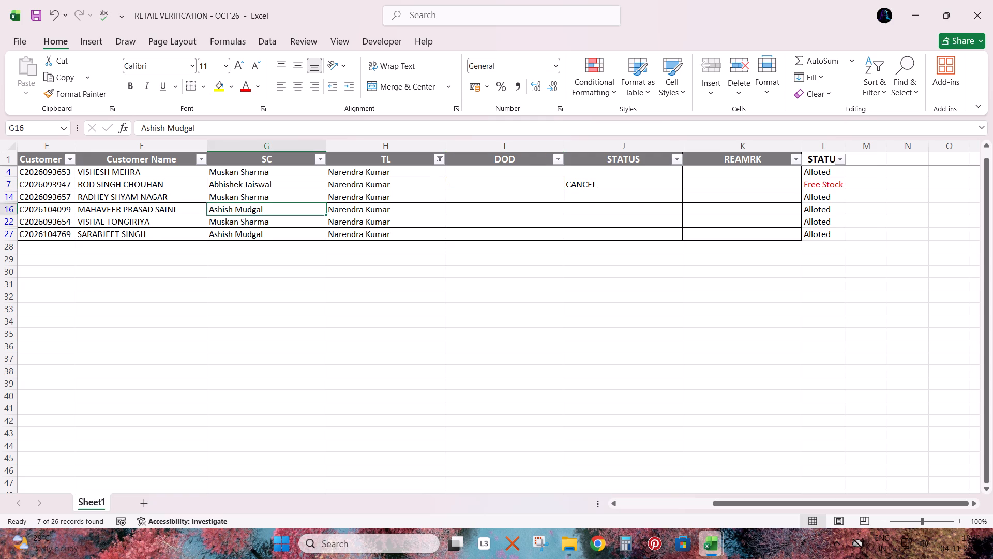
{"action": "key", "text": "Right"}
{"action": "key", "text": "Right"}
{"action": "key", "text": "Right"}
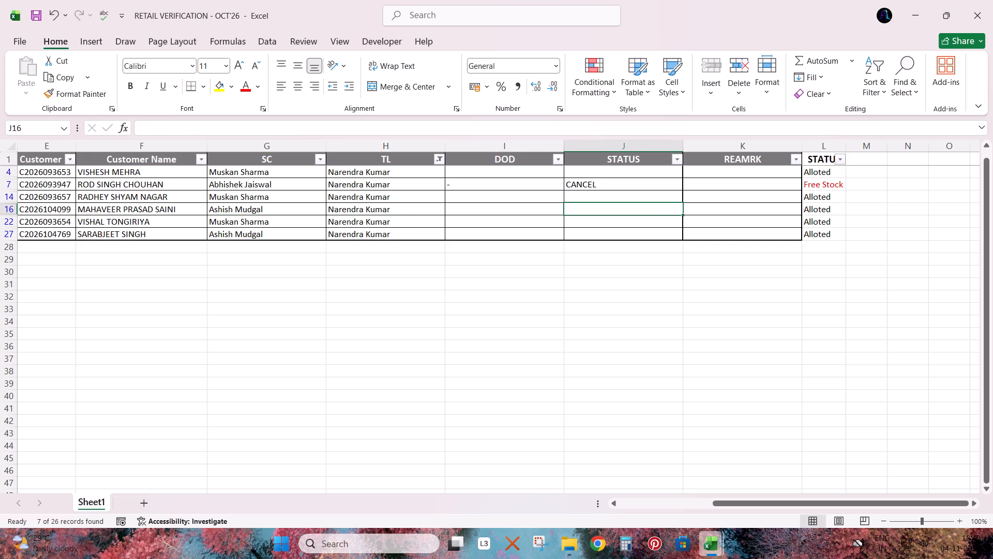
{"action": "key", "text": "l"}
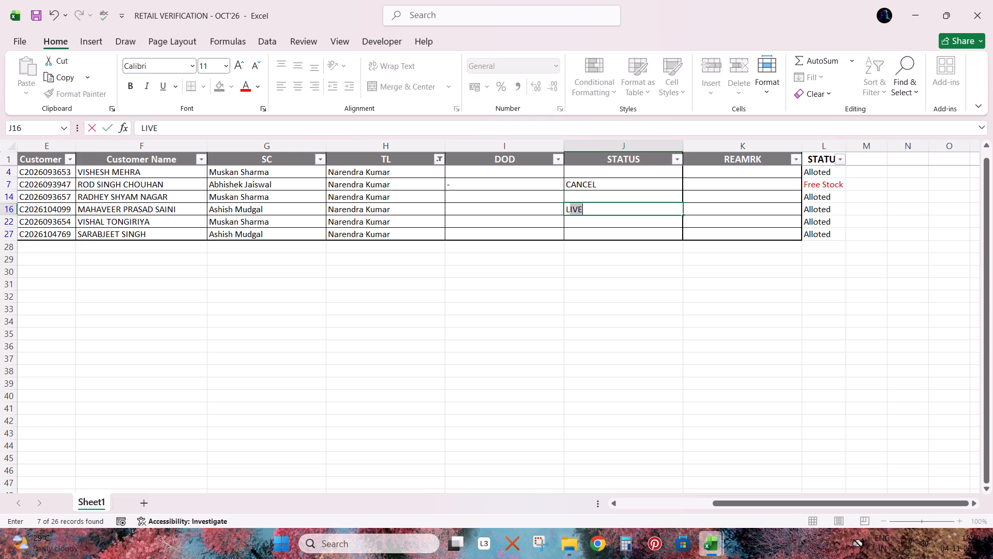
{"action": "key", "text": "Left"}
{"action": "type", "text": "6-411"}
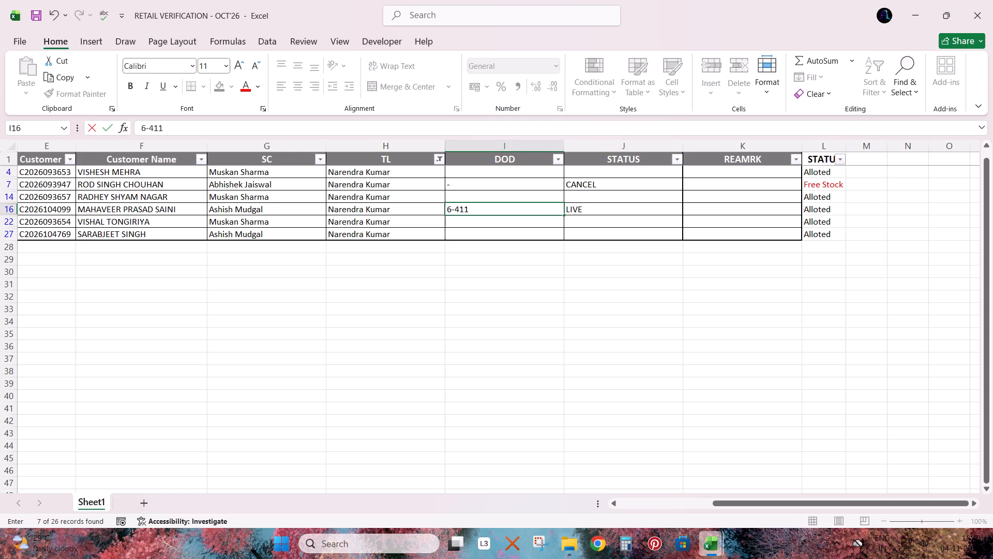
{"action": "key", "text": "BackSpace"}
{"action": "key", "text": "BackSpace"}
{"action": "key", "text": "BackSpace"}
{"action": "type", "text": "11"}
{"action": "key", "text": "Return"}
Check the variant of the record in row 27 and enter a dash as its DOD.
{"action": "key", "text": "Down"}
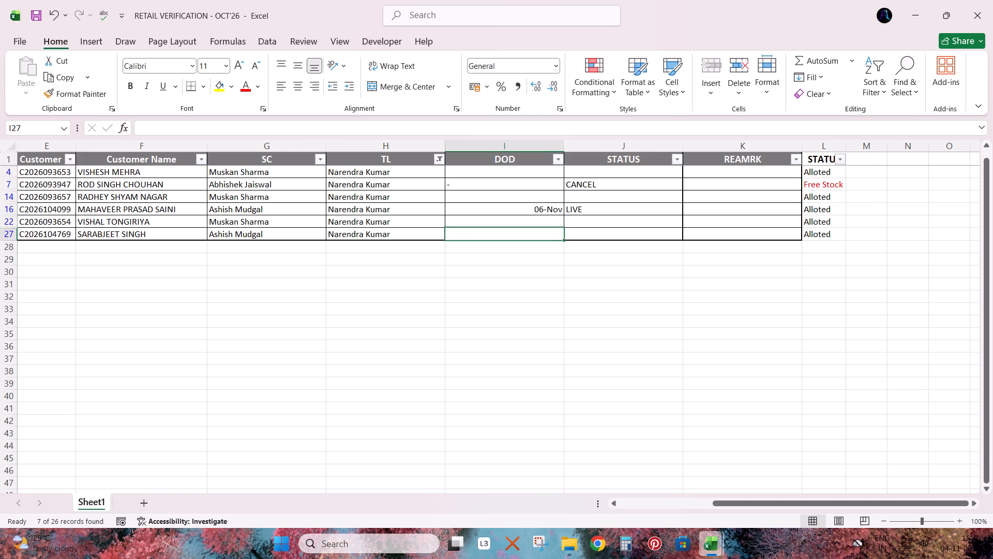
{"action": "key", "text": "Left"}
{"action": "key", "text": "Left"}
{"action": "key", "text": "Left"}
{"action": "key", "text": "Left"}
{"action": "key", "text": "Left"}
{"action": "key", "text": "Left"}
{"action": "key", "text": "Right"}
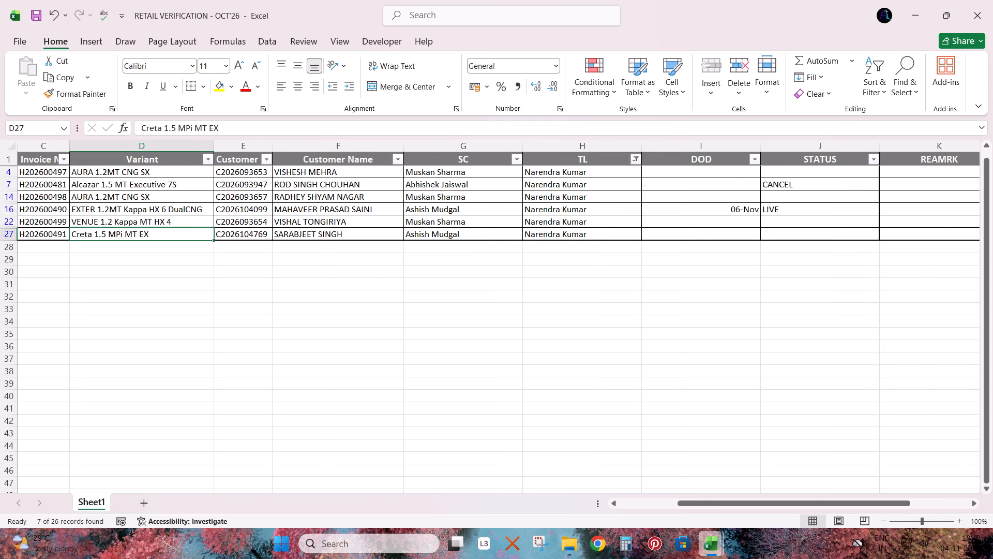
{"action": "key", "text": "Right"}
{"action": "key", "text": "Right"}
{"action": "key", "text": "Right"}
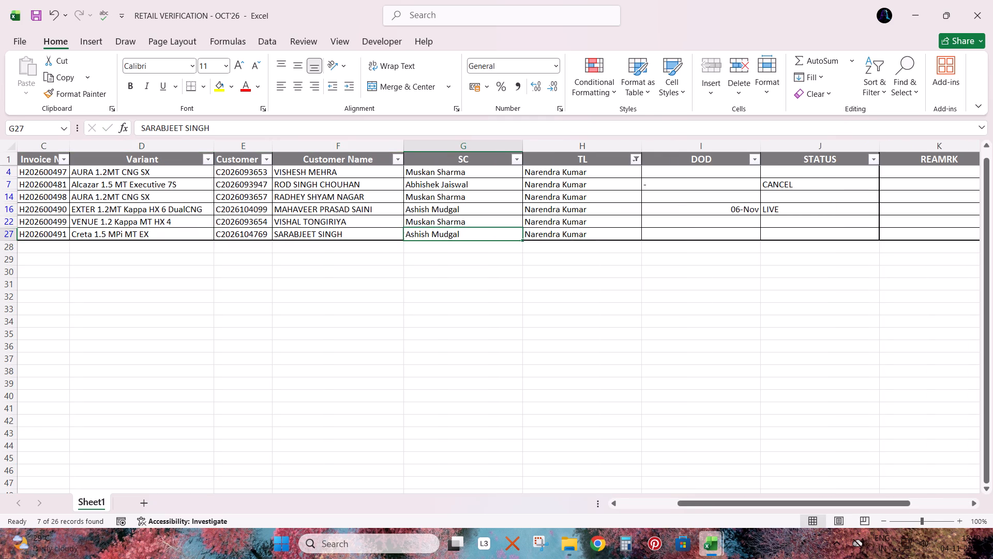
{"action": "key", "text": "Right"}
{"action": "key", "text": "Right"}
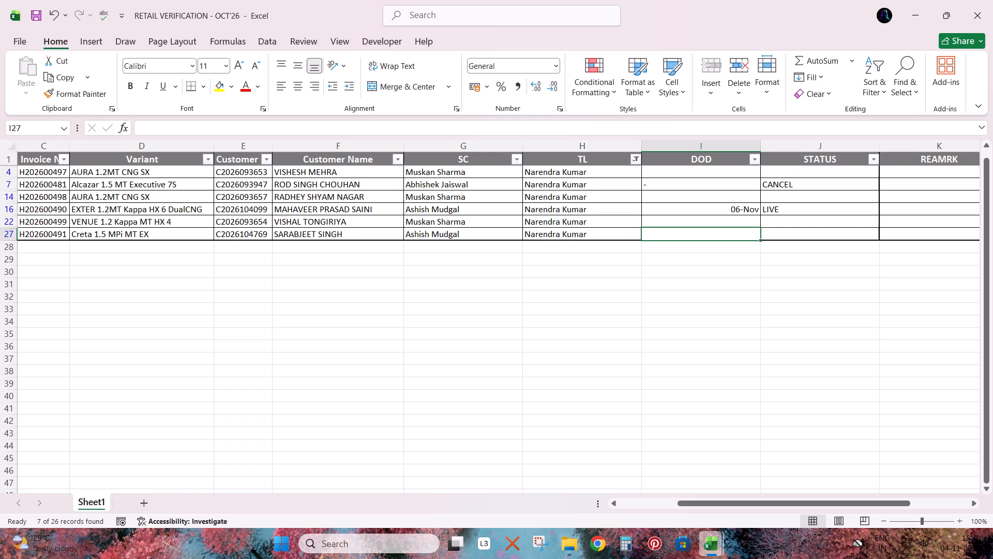
{"action": "key", "text": "minus"}
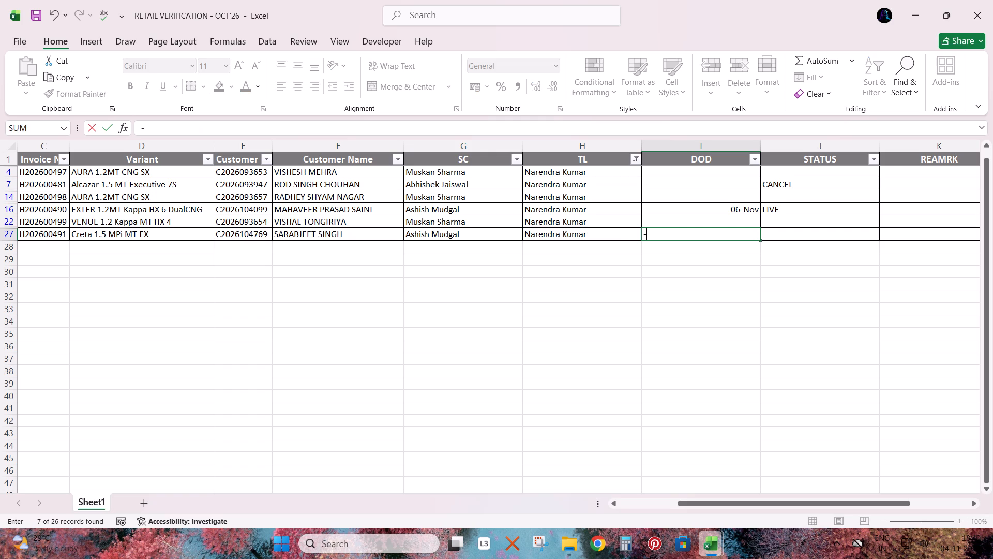
{"action": "key", "text": "Right"}
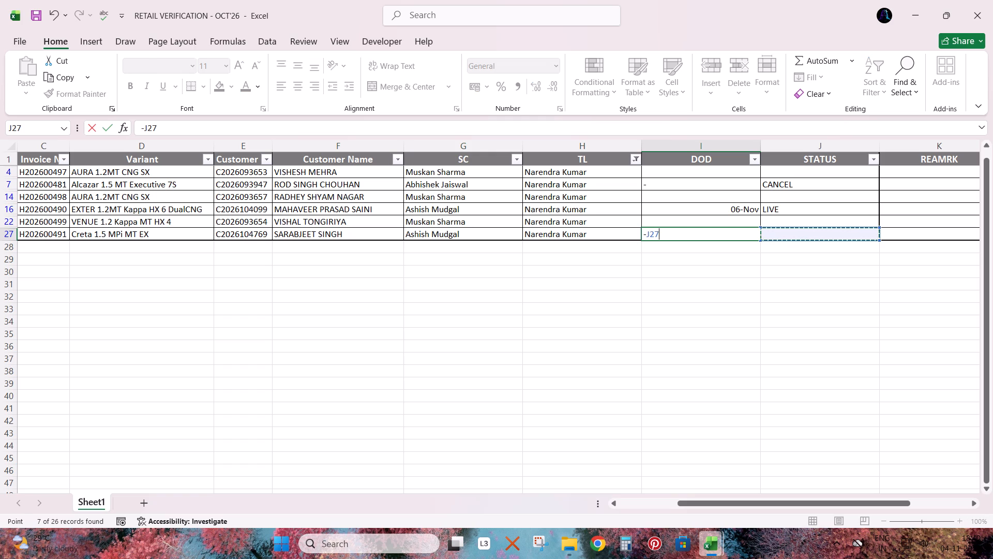
{"action": "key", "text": "Escape"}
{"action": "key", "text": "minus"}
{"action": "key", "text": "Return"}
Enter STATUS VARIANT CHANGE for the record in row 27 and save the workbook.
{"action": "key", "text": "Right"}
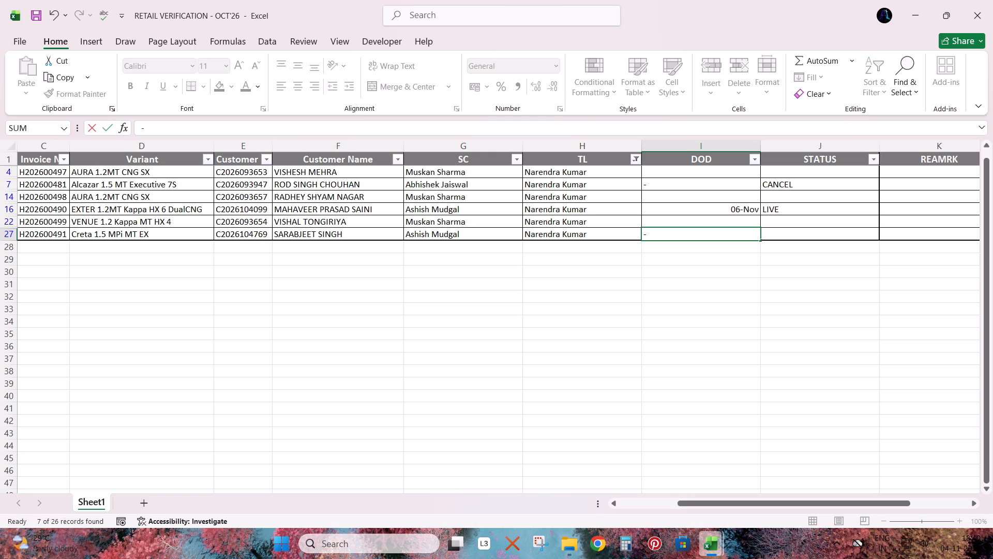
{"action": "key", "text": "Up"}
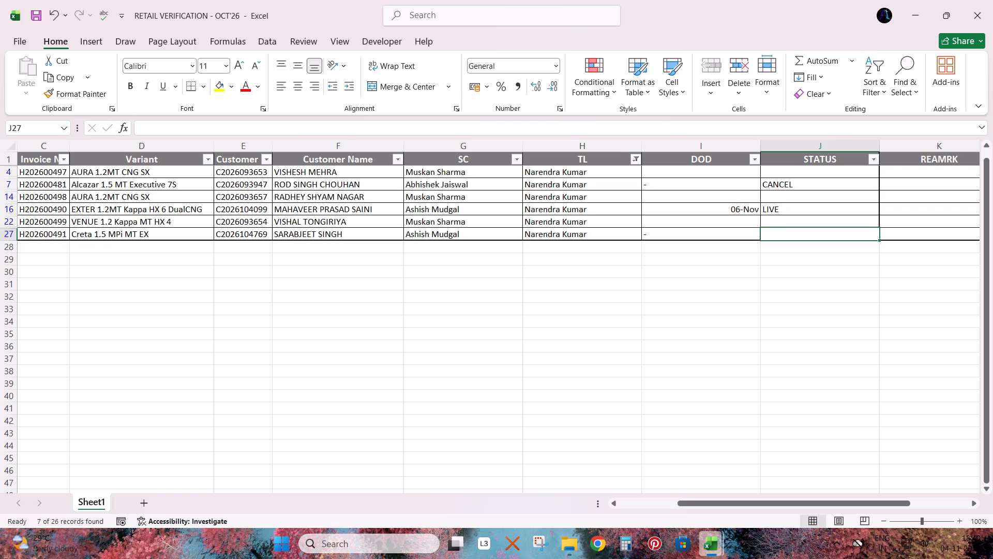
{"action": "type", "text": "MOD"}
{"action": "key", "text": "BackSpace"}
{"action": "key", "text": "BackSpace"}
{"action": "key", "text": "BackSpace"}
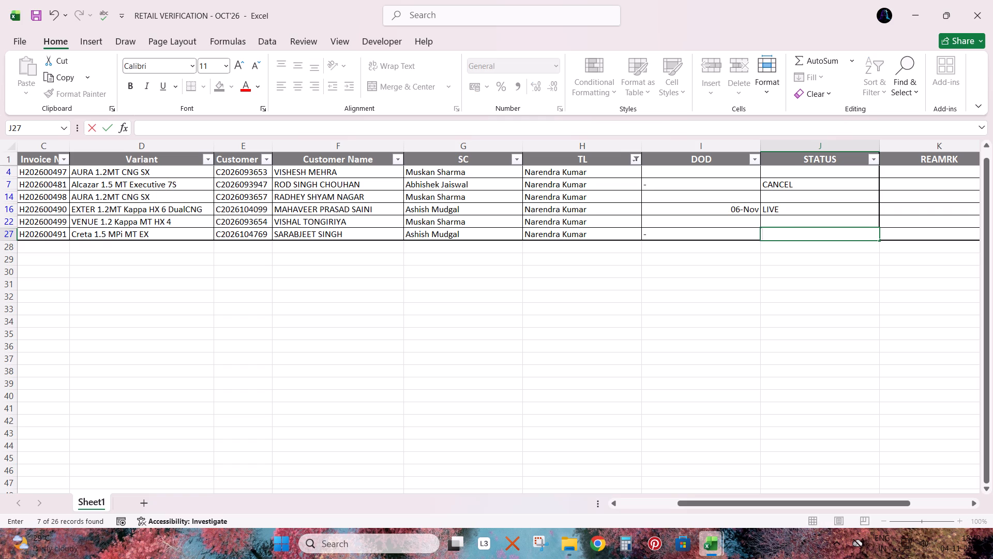
{"action": "type", "text": "VAR"}
{"action": "key", "text": "i"}
{"action": "type", "text": "ANT CHANF"}
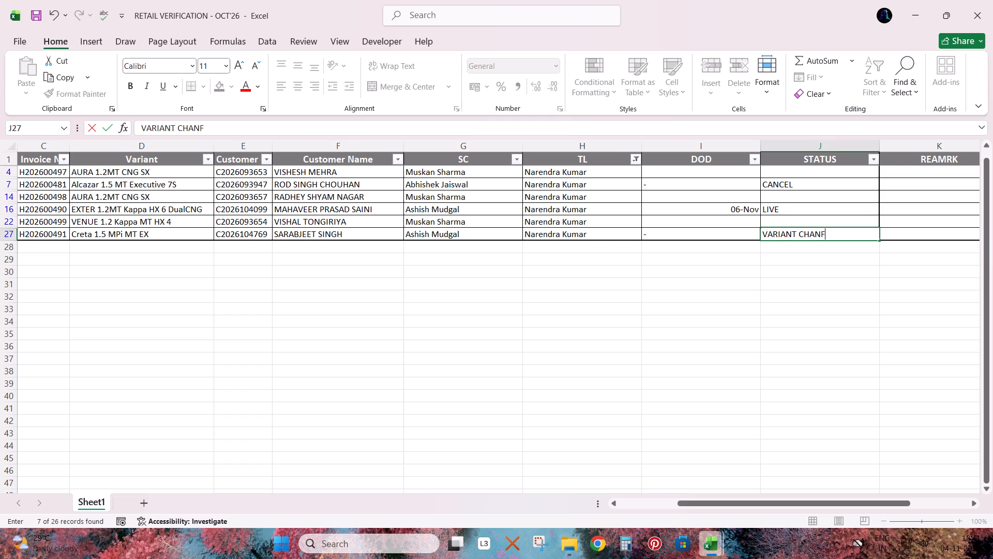
{"action": "key", "text": "BackSpace"}
{"action": "type", "text": "GE"}
{"action": "key", "text": "Return"}
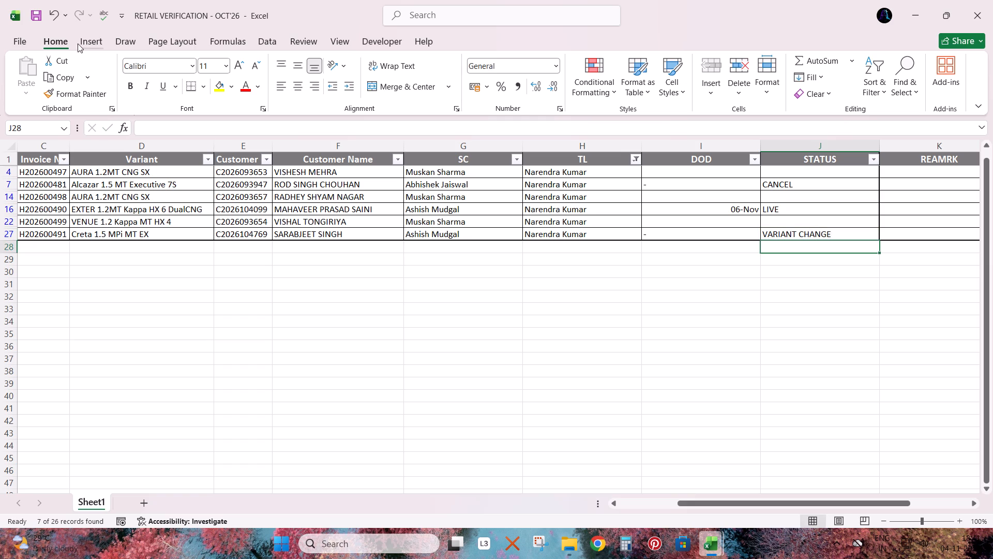
{"action": "left_click", "coordinate": [43, 17]}
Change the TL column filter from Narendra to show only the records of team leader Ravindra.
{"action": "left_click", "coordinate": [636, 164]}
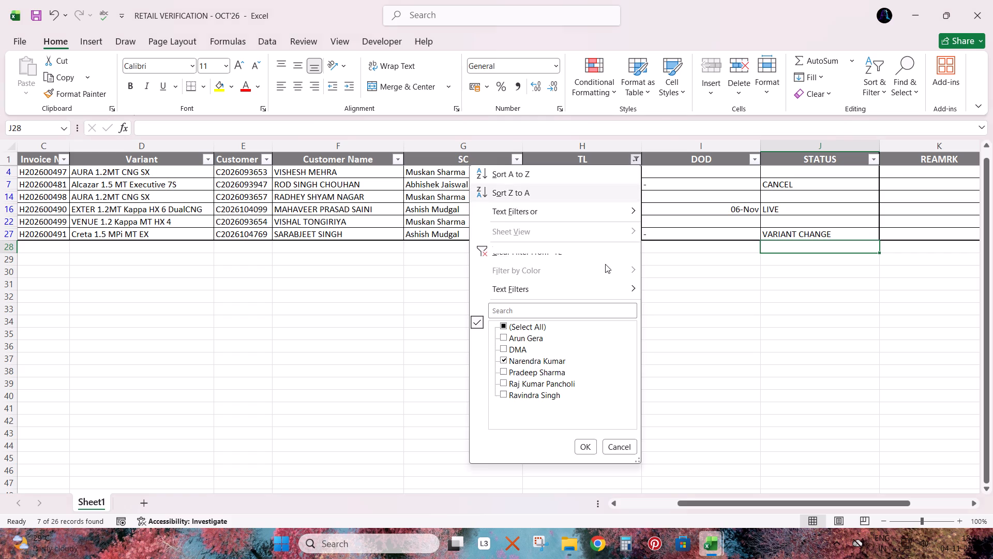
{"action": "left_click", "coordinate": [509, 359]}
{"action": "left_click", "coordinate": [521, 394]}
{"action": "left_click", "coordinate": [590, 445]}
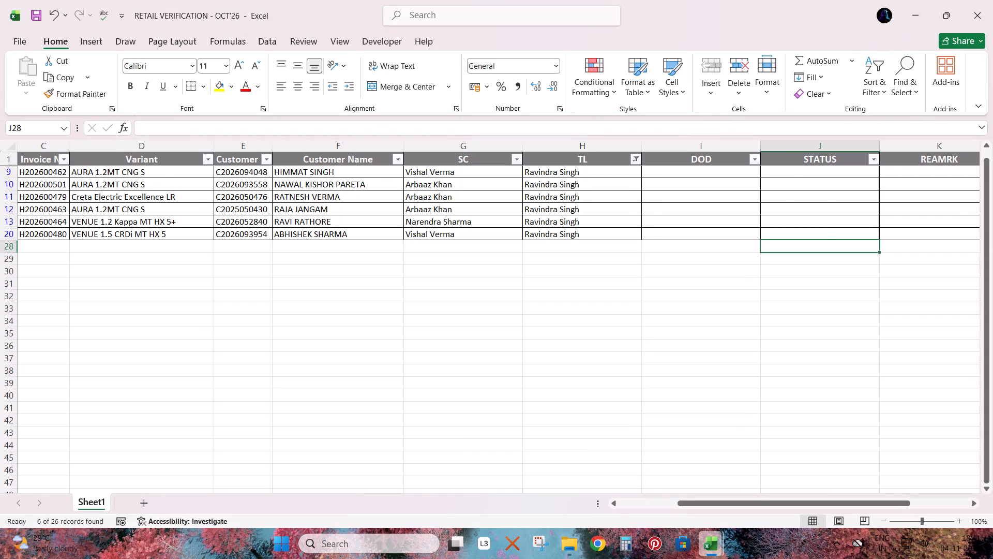
{"action": "key", "text": "Right"}
{"action": "key", "text": "Down"}
{"action": "key", "text": "Left"}
{"action": "key", "text": "Up"}
{"action": "key", "text": "Left"}
{"action": "key", "text": "Up"}
{"action": "key", "text": "Up"}
{"action": "key", "text": "Up"}
{"action": "key", "text": "Up"}
{"action": "key", "text": "Left"}
{"action": "key", "text": "Up"}
{"action": "key", "text": "Up"}
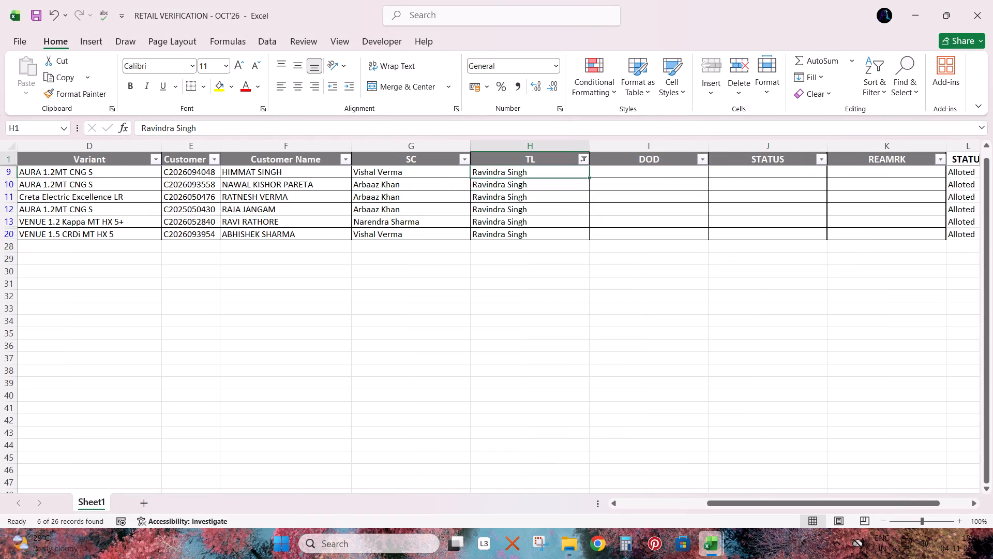
{"action": "key", "text": "Up"}
{"action": "key", "text": "alt+Down"}
{"action": "key", "text": "Down"}
{"action": "key", "text": "Down"}
{"action": "key", "text": "Down"}
{"action": "key", "text": "Down"}
{"action": "key", "text": "Down"}
{"action": "key", "text": "Down"}
{"action": "key", "text": "Down"}
{"action": "key", "text": "Down"}
{"action": "key", "text": "Down"}
{"action": "key", "text": "Down"}
{"action": "key", "text": "Down"}
{"action": "key", "text": "Down"}
{"action": "key", "text": "Down"}
{"action": "key", "text": "Down"}
{"action": "key", "text": "space"}
{"action": "key", "text": "Down"}
{"action": "key", "text": "space"}
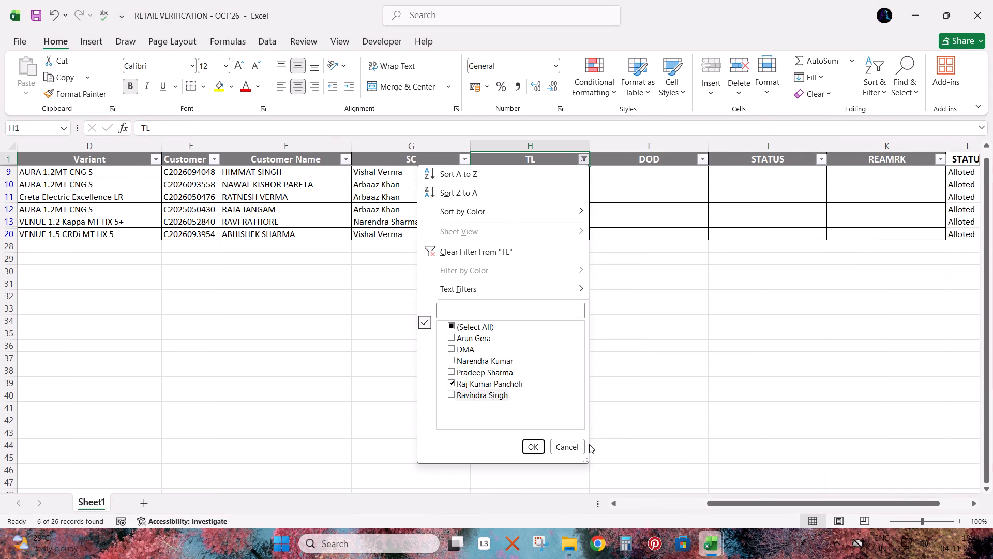
{"action": "key", "text": "Return"}
Enter STATUS LIVE and DOD 6-11 for the record in row 5.
{"action": "key", "text": "Down"}
{"action": "key", "text": "Up"}
{"action": "key", "text": "Right"}
{"action": "key", "text": "Down"}
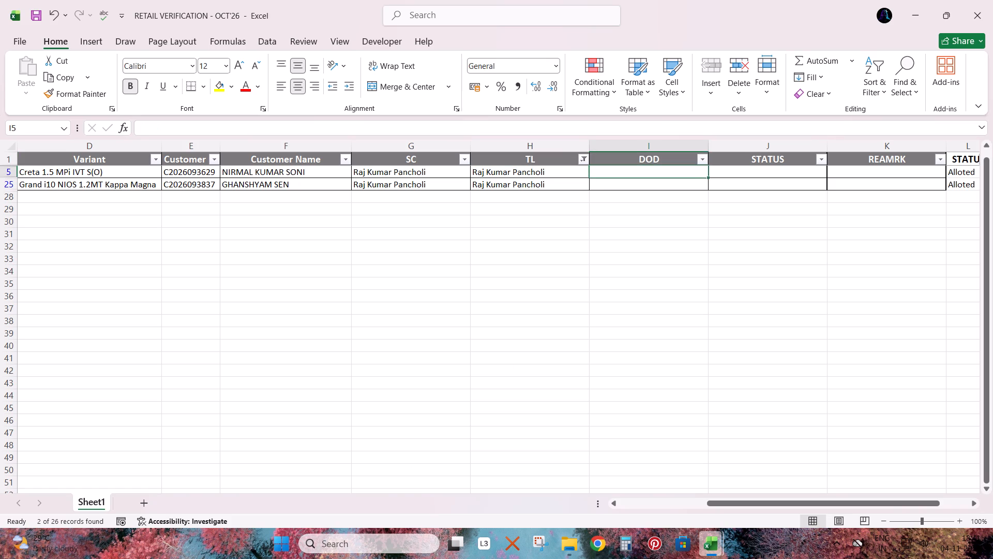
{"action": "key", "text": "Right"}
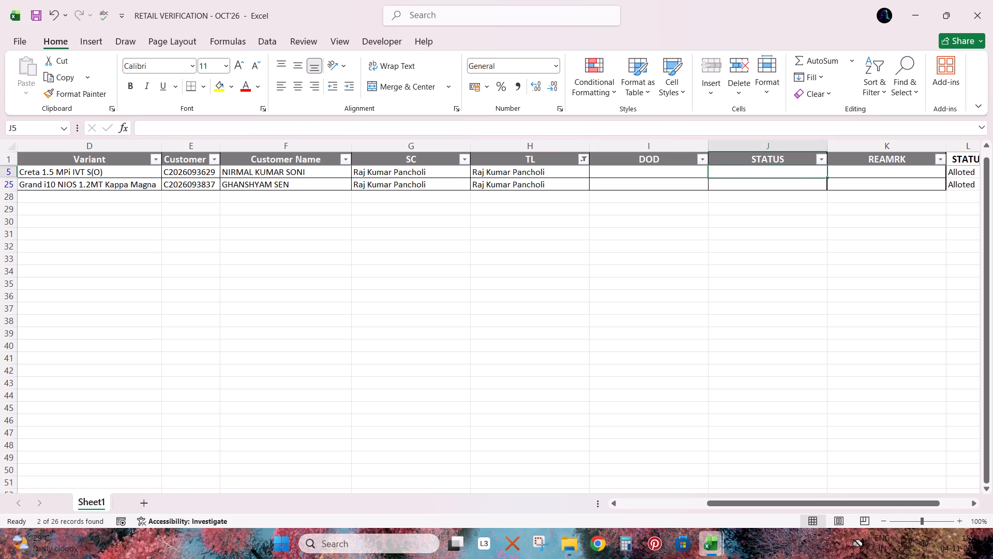
{"action": "type", "text": "LI"}
{"action": "key", "text": "Left"}
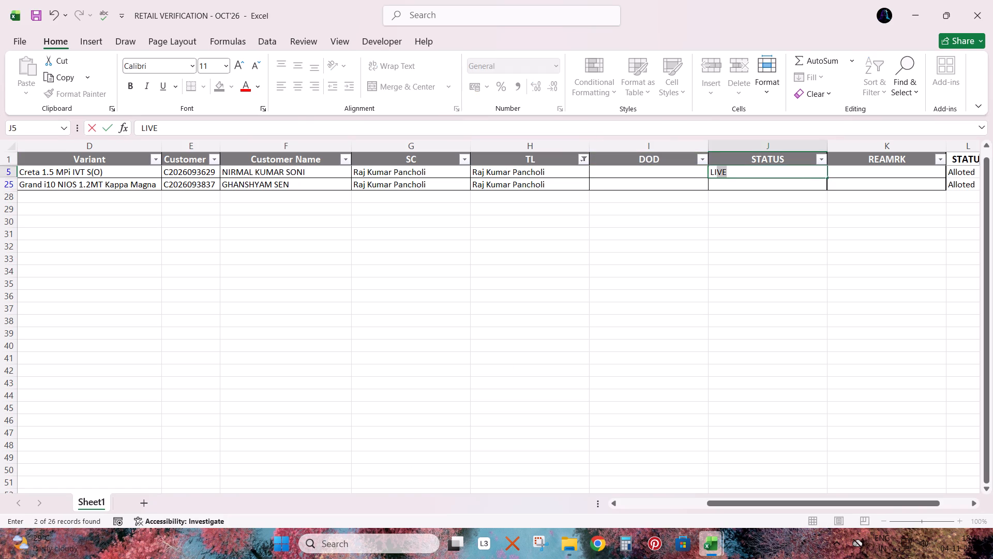
{"action": "type", "text": "6-"}
{"action": "type", "text": "11"}
{"action": "key", "text": "Return"}
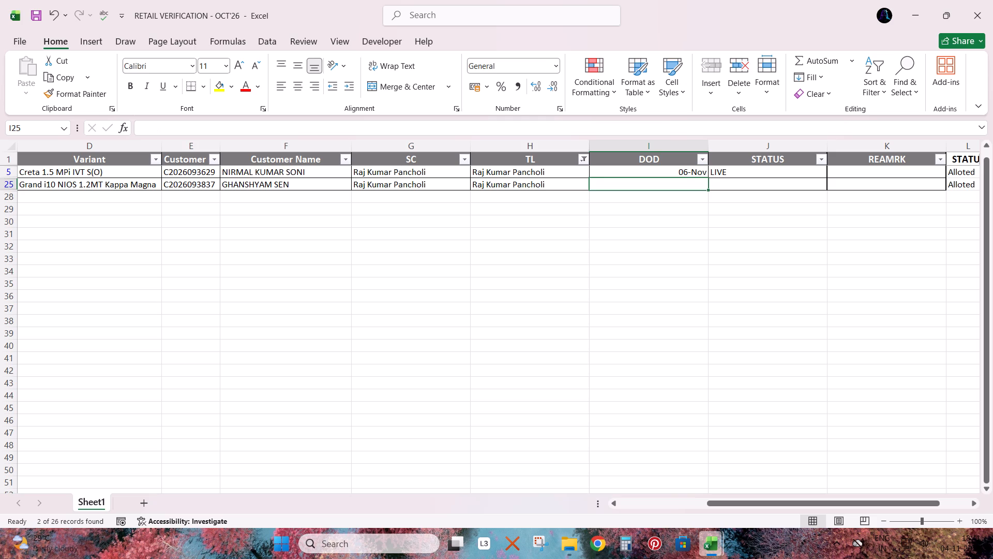
Enter STATUS LIVE and DOD 10-11 for the record in row 25 and save the workbook.
{"action": "key", "text": "Right"}
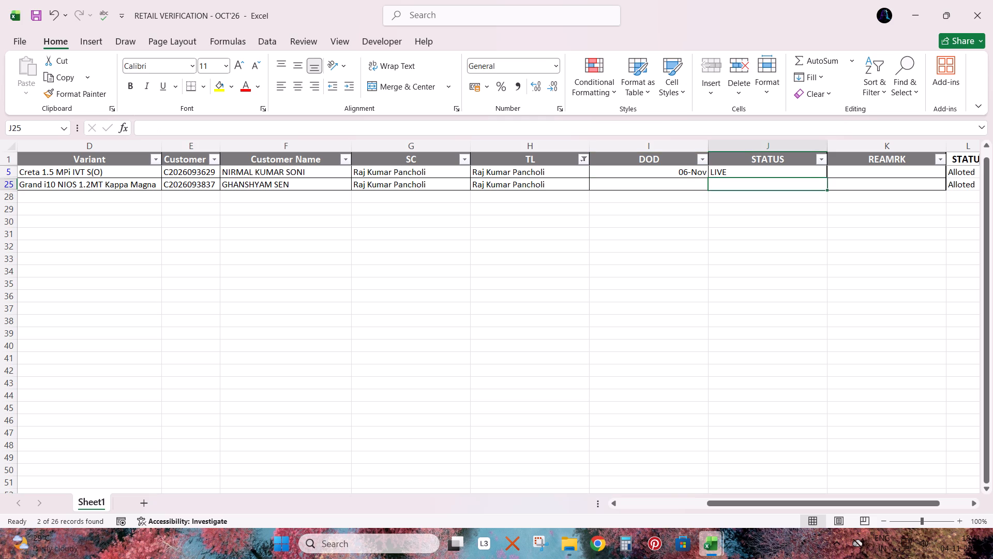
{"action": "key", "text": "l"}
{"action": "key", "text": "Left"}
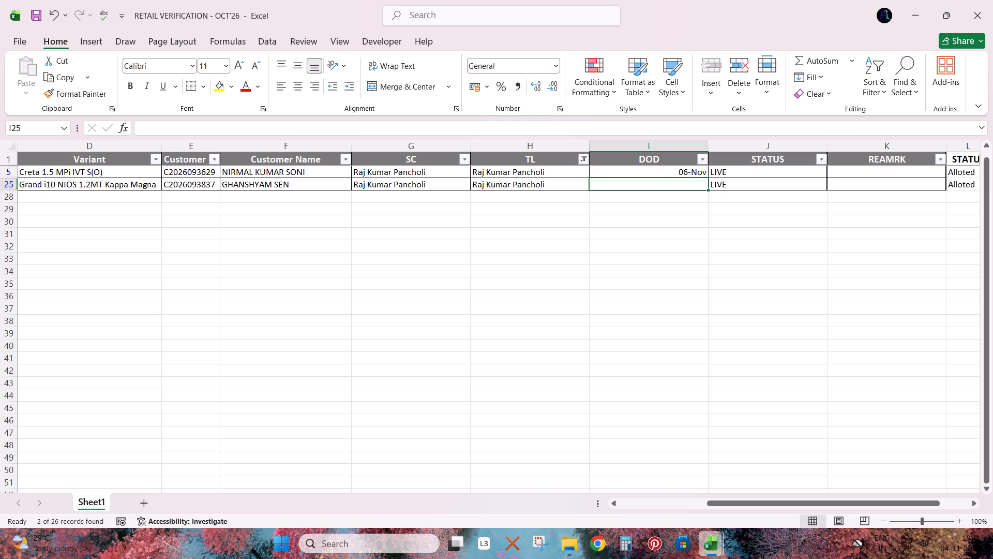
{"action": "type", "text": "10-"}
{"action": "type", "text": "11"}
{"action": "key", "text": "Return"}
{"action": "key", "text": "ctrl+s"}
{"action": "key", "text": "Right"}
{"action": "key", "text": "Up"}
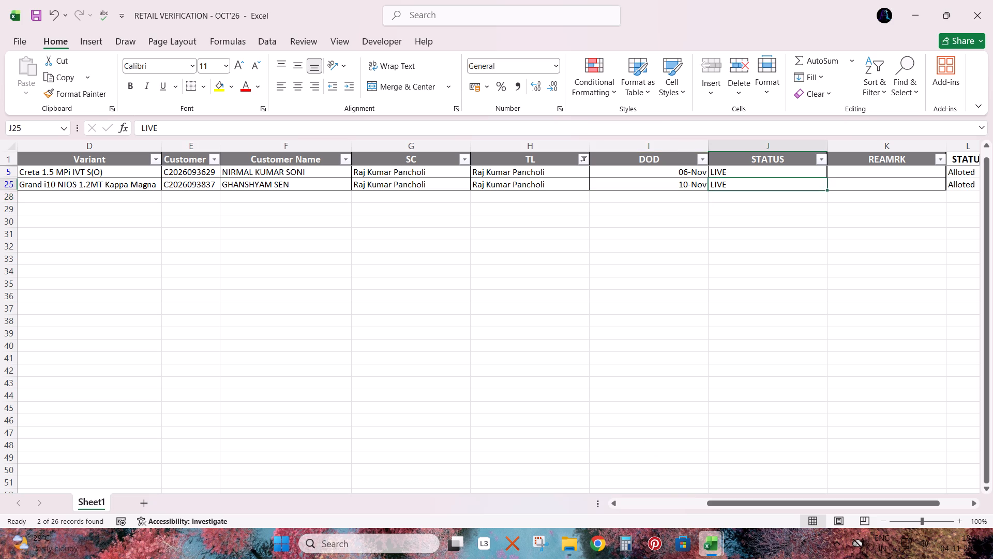
{"action": "key", "text": "Left"}
{"action": "key", "text": "Up"}
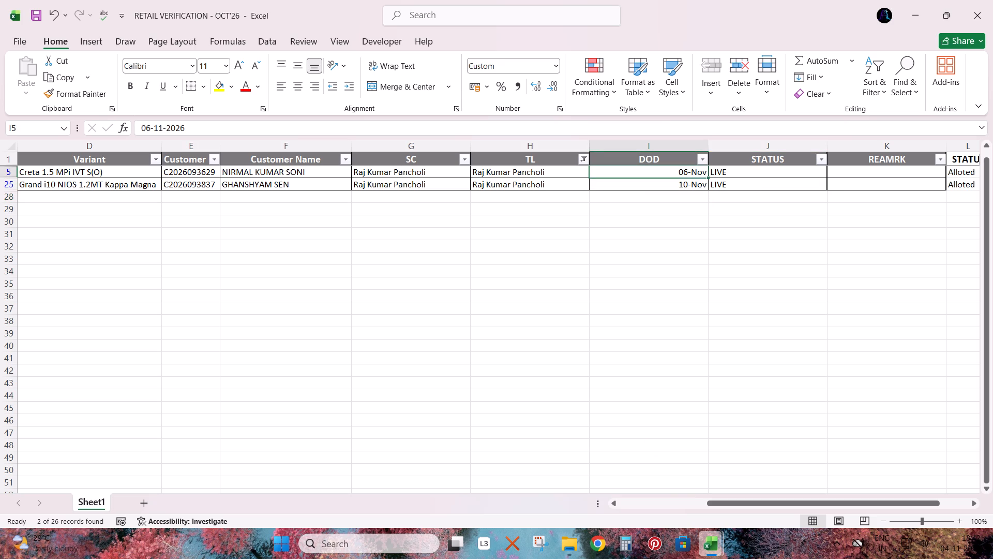
{"action": "key", "text": "Left"}
{"action": "key", "text": "Up"}
{"action": "key", "text": "alt+Down"}
{"action": "key", "text": "Down"}
{"action": "key", "text": "Down"}
{"action": "key", "text": "Down"}
{"action": "key", "text": "Down"}
{"action": "key", "text": "Down"}
{"action": "key", "text": "Down"}
{"action": "key", "text": "Down"}
{"action": "key", "text": "Down"}
{"action": "key", "text": "Down"}
{"action": "key", "text": "Down"}
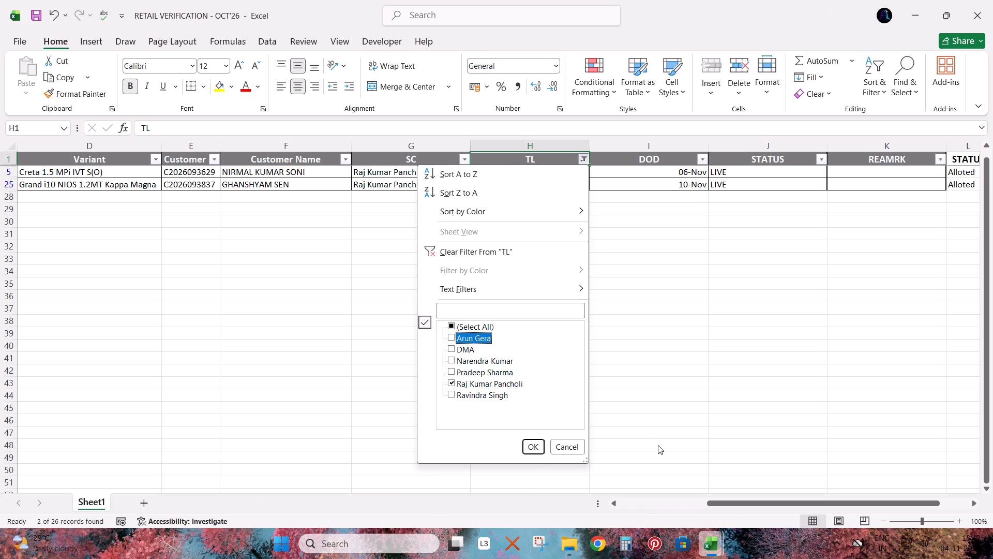
{"action": "key", "text": "Down"}
{"action": "key", "text": "Down"}
{"action": "key", "text": "Down"}
{"action": "key", "text": "Down"}
{"action": "key", "text": "space"}
{"action": "key", "text": "Up"}
{"action": "key", "text": "Up"}
{"action": "key", "text": "space"}
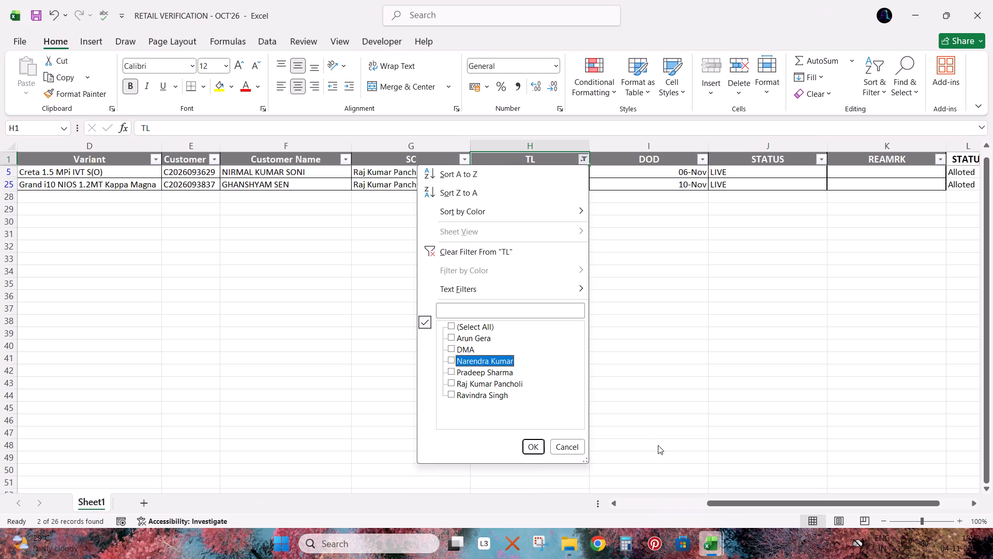
{"action": "key", "text": "Return"}
{"action": "key", "text": "Return"}
Check the DOD and STATUS cells of Narendra's records for entries still missing, starting from the top rows.
{"action": "key", "text": "Right"}
{"action": "key", "text": "Down"}
{"action": "key", "text": "Left"}
{"action": "key", "text": "Right"}
{"action": "key", "text": "Down"}
{"action": "key", "text": "Left"}
{"action": "key", "text": "Right"}
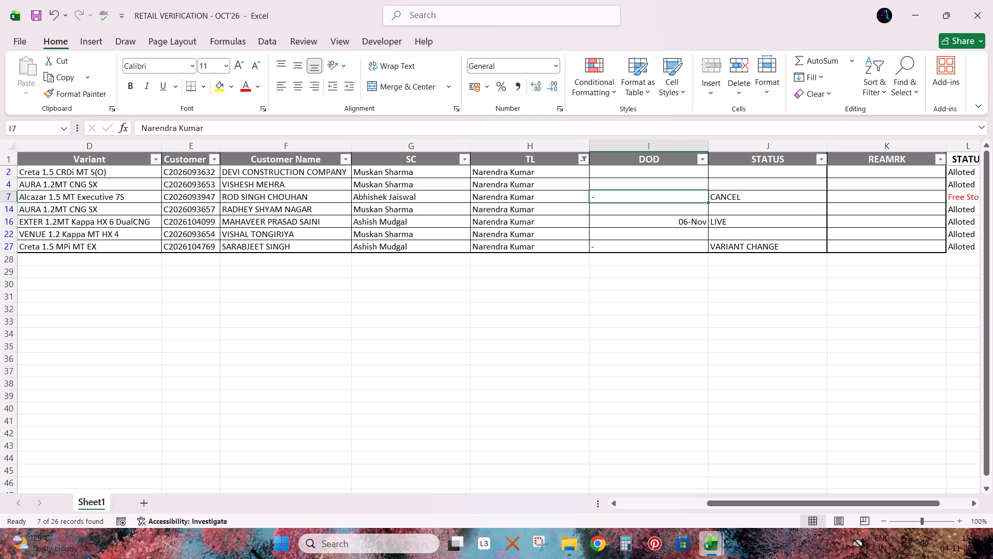
{"action": "key", "text": "Up"}
{"action": "key", "text": "Up"}
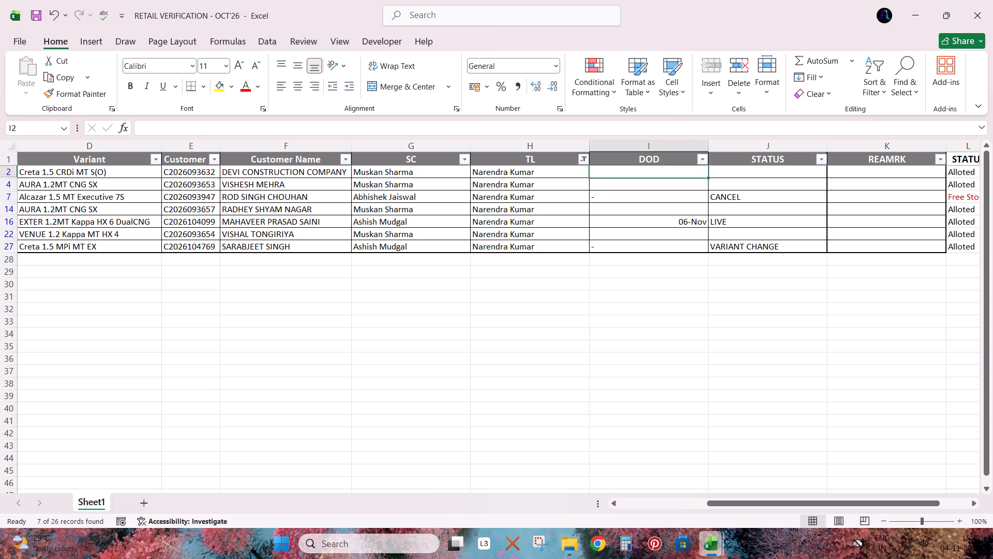
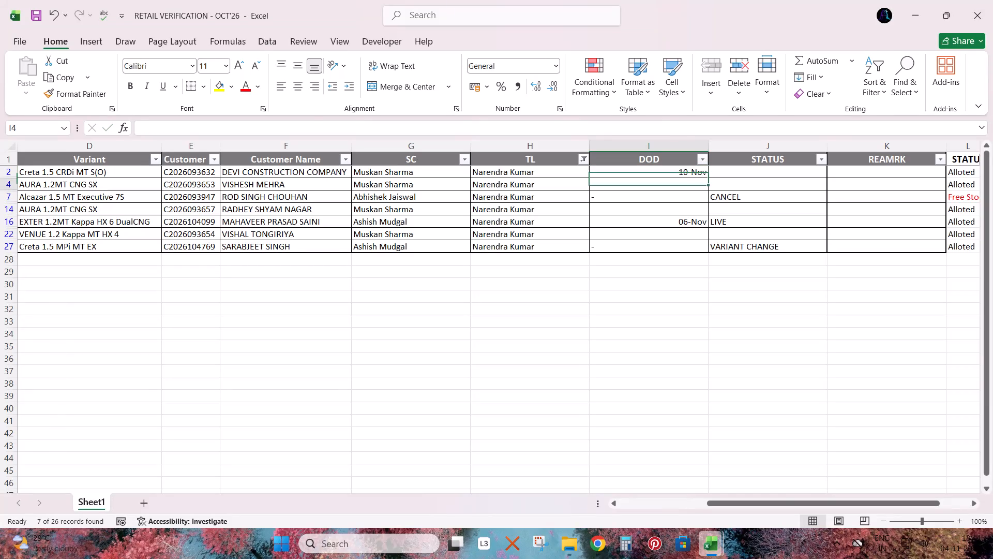
Enter STATUS TAXI for the DEVI CONSTRUCTION COMPANY record in row 2.
{"action": "key", "text": "Right"}
{"action": "key", "text": "Up"}
{"action": "type", "text": "TAXI"}
{"action": "key", "text": "Return"}
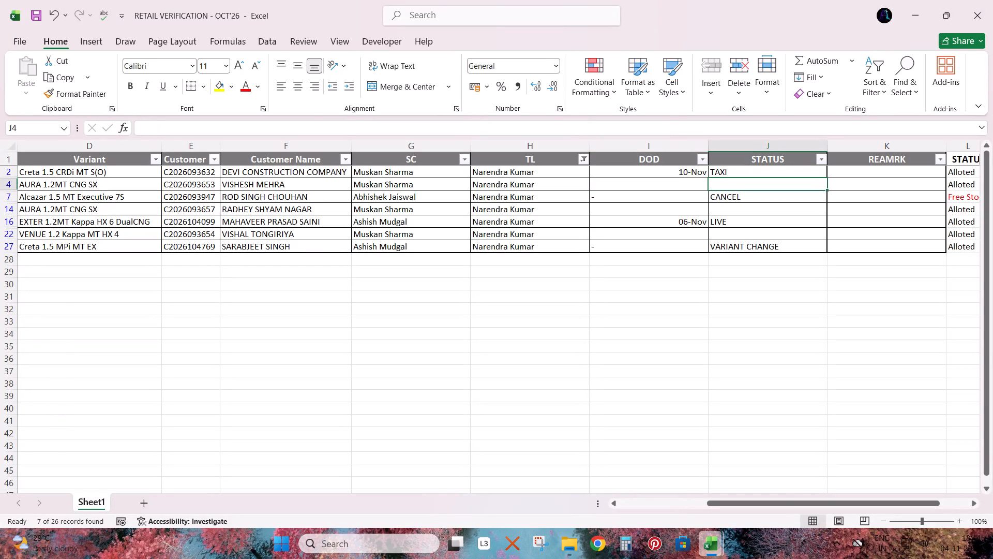
Enter DOD "-" and STATUS CANCEL for the record in row 4.
{"action": "key", "text": "Left"}
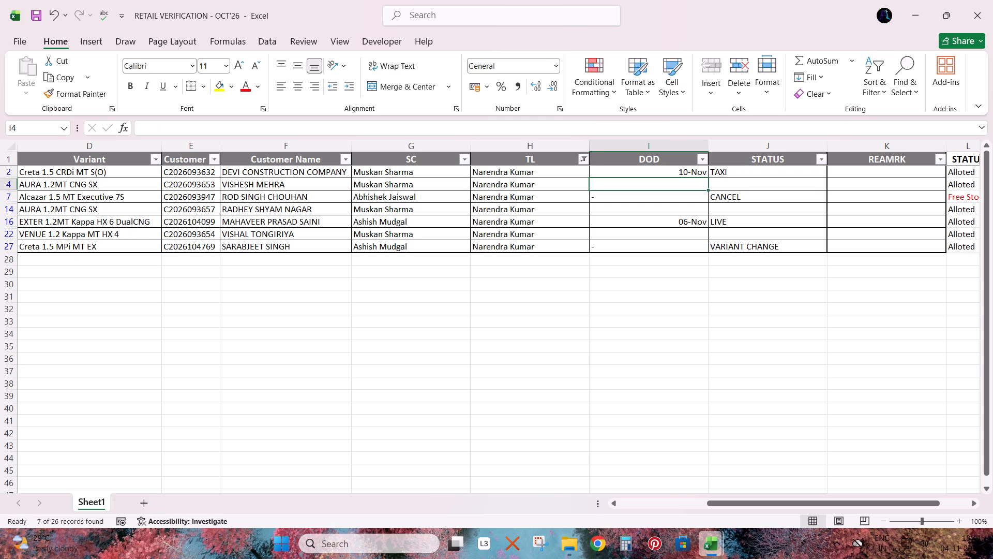
{"action": "key", "text": "minus"}
{"action": "key", "text": "Tab"}
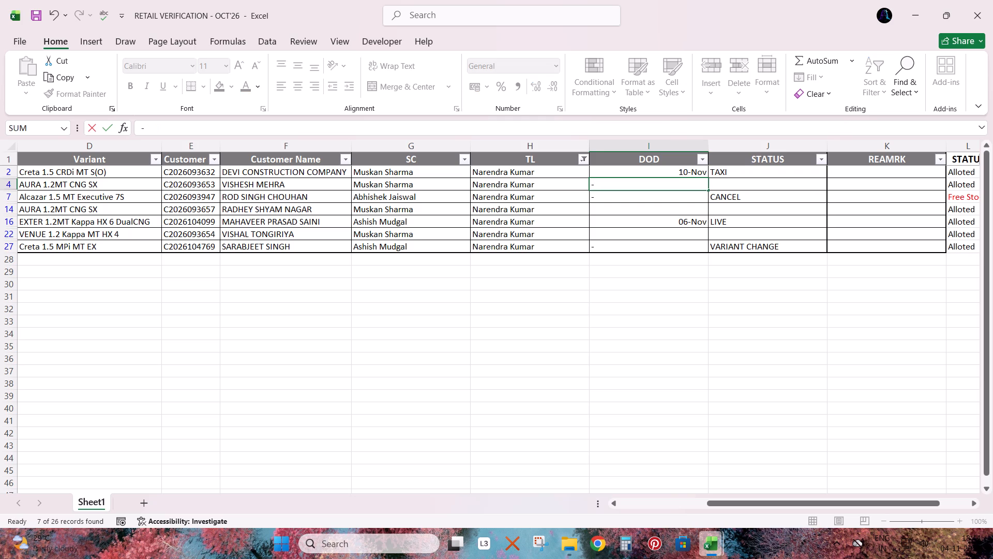
{"action": "key", "text": "c"}
{"action": "key", "text": "Down"}
Enter DOD "-" and STATUS CANCEL for the record in row 14.
{"action": "key", "text": "Left"}
{"action": "key", "text": "Down"}
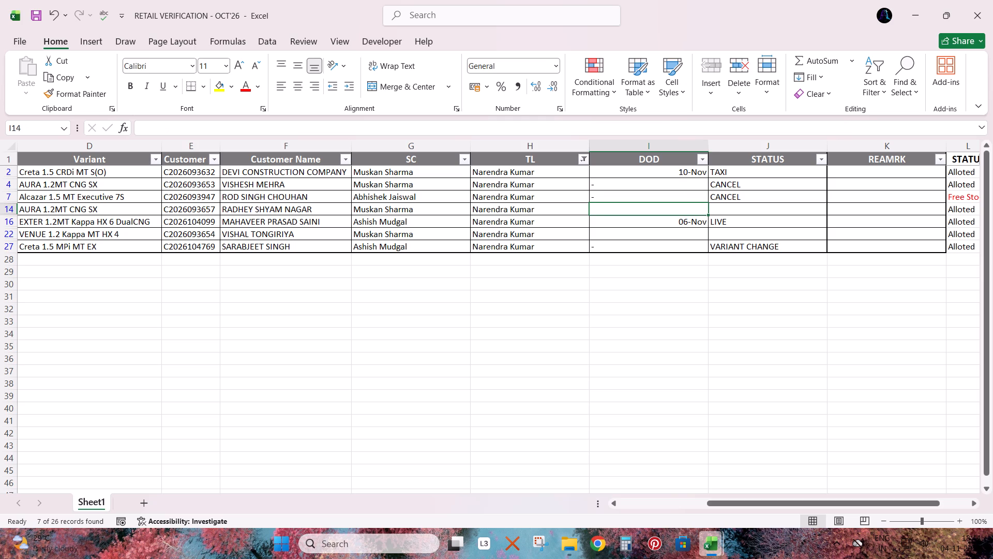
{"action": "key", "text": "minus"}
{"action": "key", "text": "Tab"}
{"action": "key", "text": "c"}
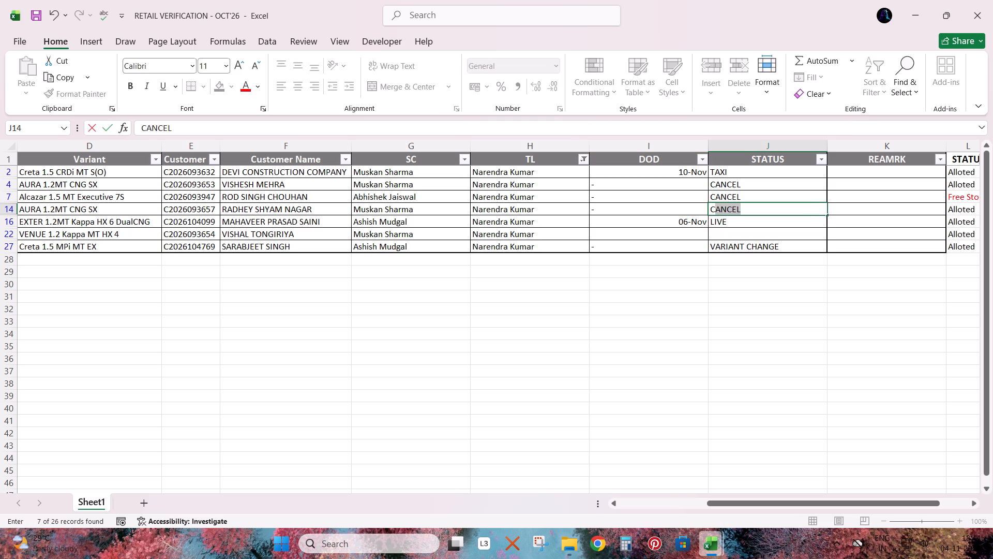
{"action": "key", "text": "Return"}
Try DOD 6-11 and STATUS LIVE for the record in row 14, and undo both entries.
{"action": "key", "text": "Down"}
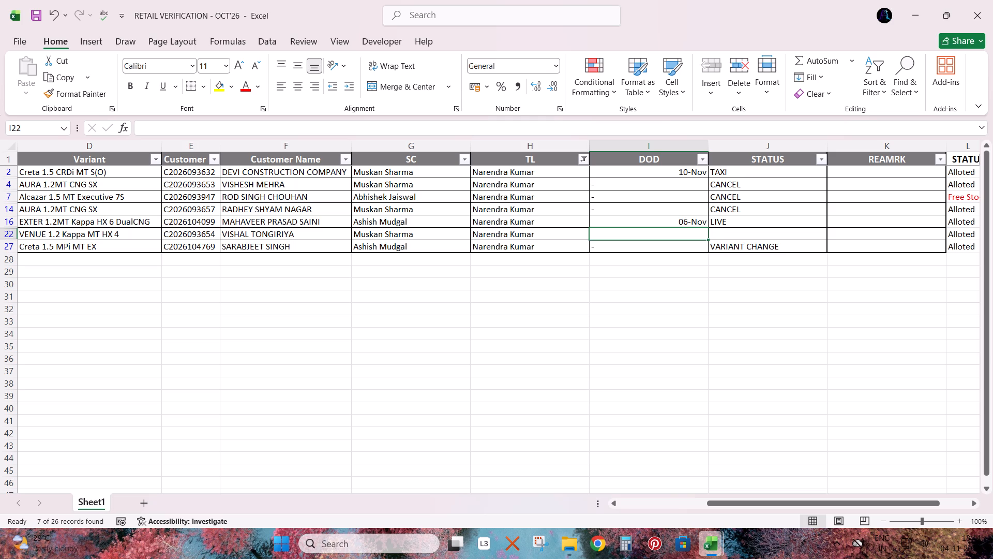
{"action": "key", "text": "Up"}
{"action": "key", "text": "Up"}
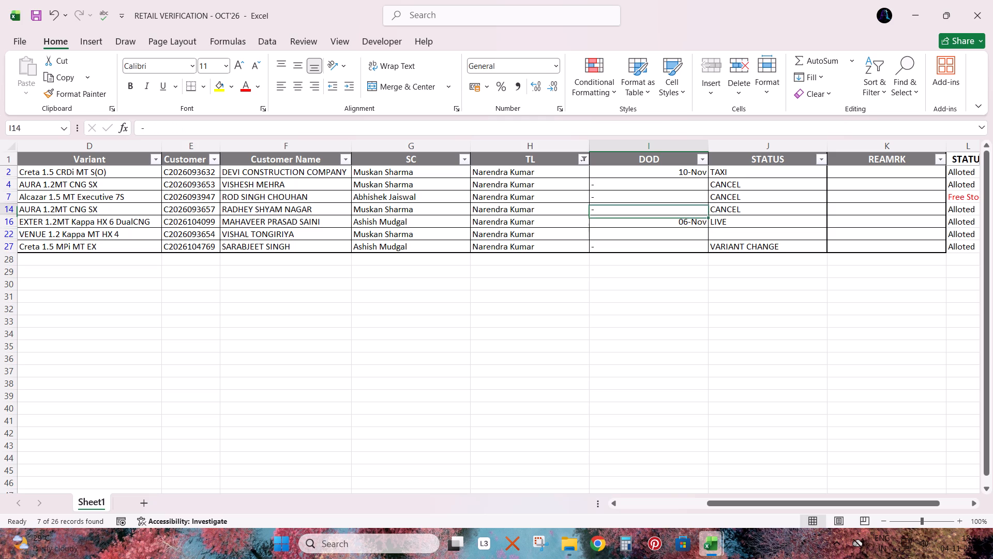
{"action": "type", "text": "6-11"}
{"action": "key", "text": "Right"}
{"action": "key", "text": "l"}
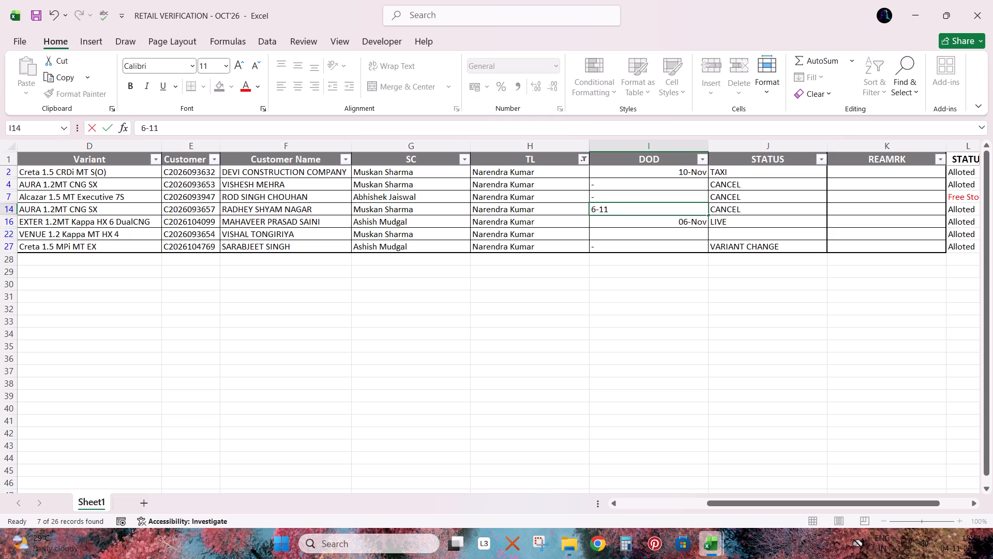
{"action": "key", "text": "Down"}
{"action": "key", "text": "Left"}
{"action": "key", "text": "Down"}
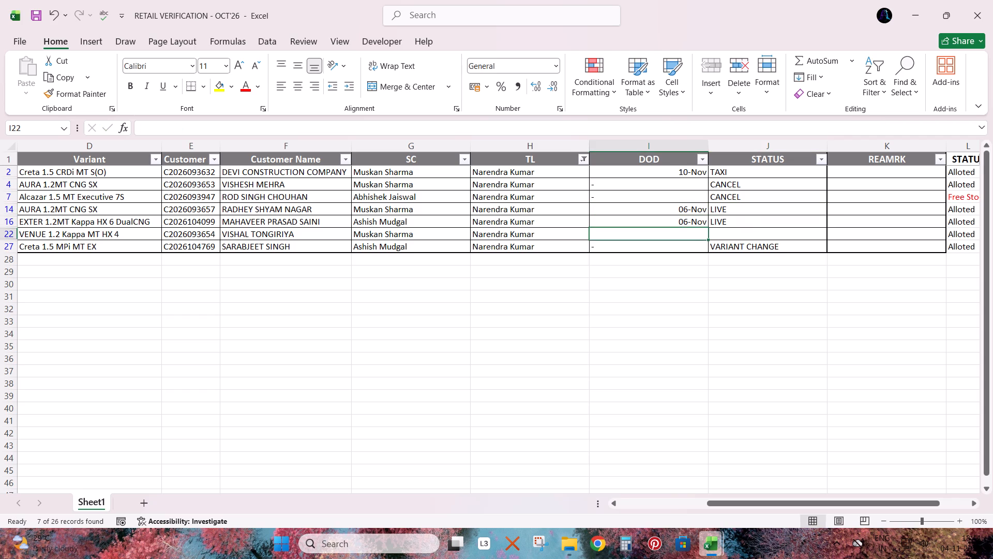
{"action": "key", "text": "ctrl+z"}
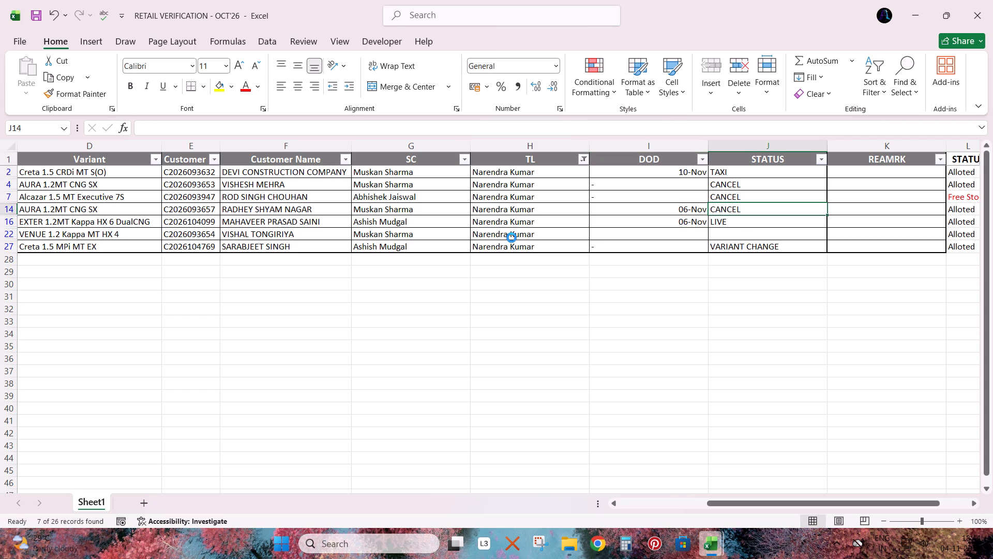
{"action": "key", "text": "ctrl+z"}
Enter DOD 6-11 and STATUS LIVE for the record in row 22 and save the workbook.
{"action": "key", "text": "Down"}
{"action": "key", "text": "Down"}
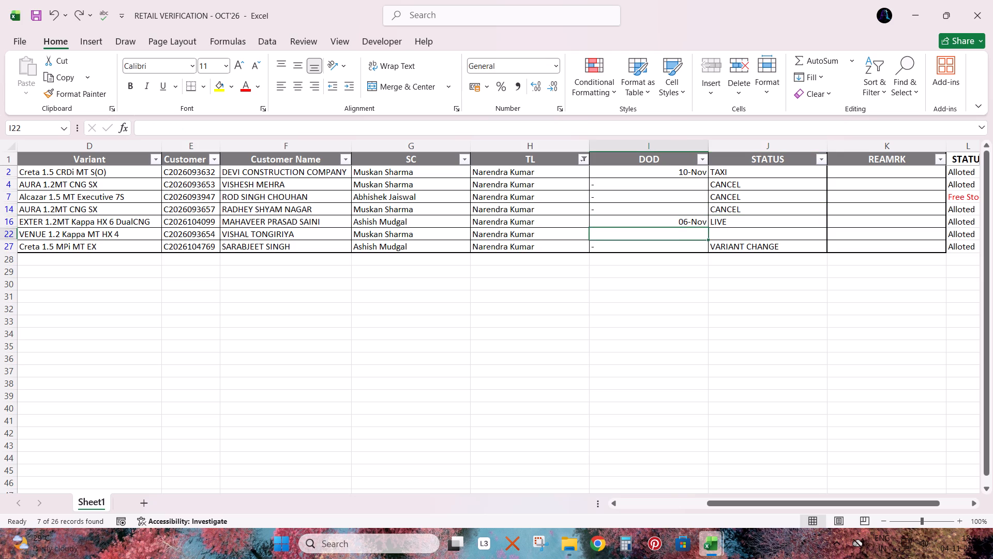
{"action": "type", "text": "6-"}
{"action": "type", "text": "11"}
{"action": "key", "text": "Right"}
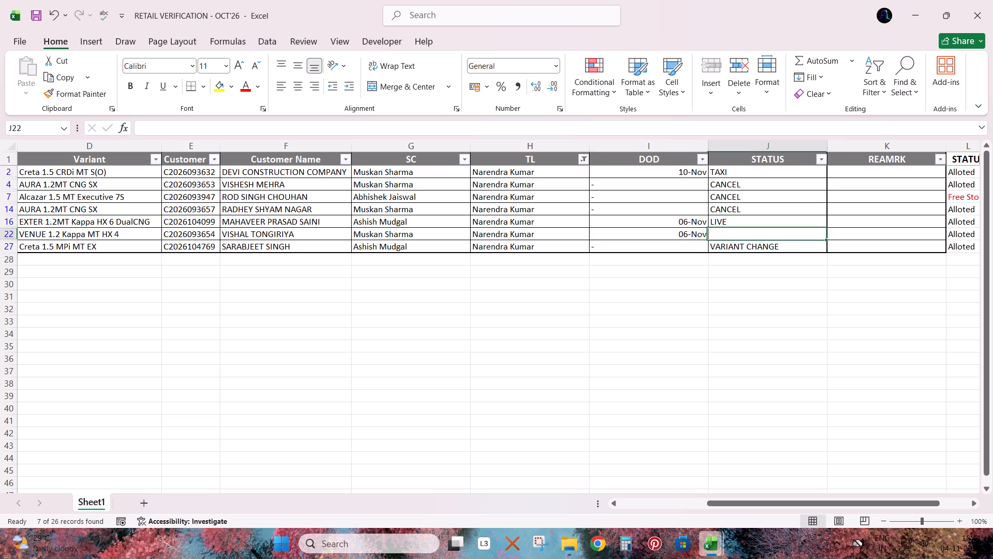
{"action": "key", "text": "l"}
{"action": "key", "text": "Return"}
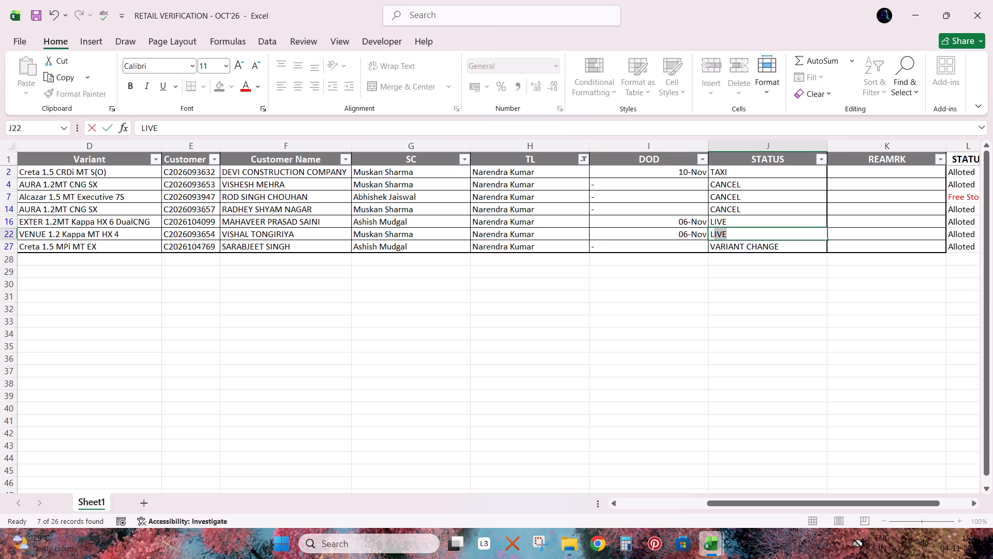
{"action": "key", "text": "Up"}
{"action": "key", "text": "Left"}
{"action": "key", "text": "Up"}
{"action": "key", "text": "Down"}
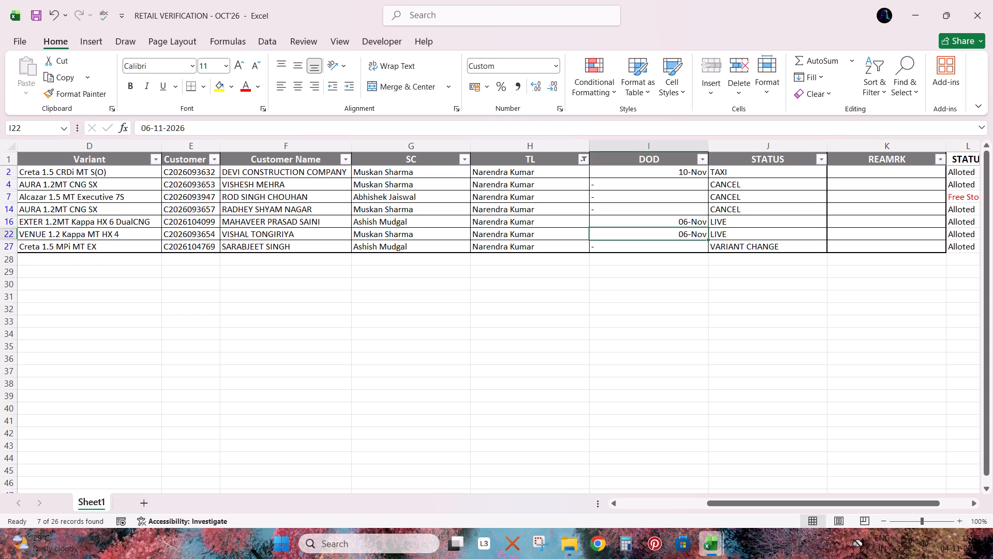
{"action": "key", "text": "ctrl+Up"}
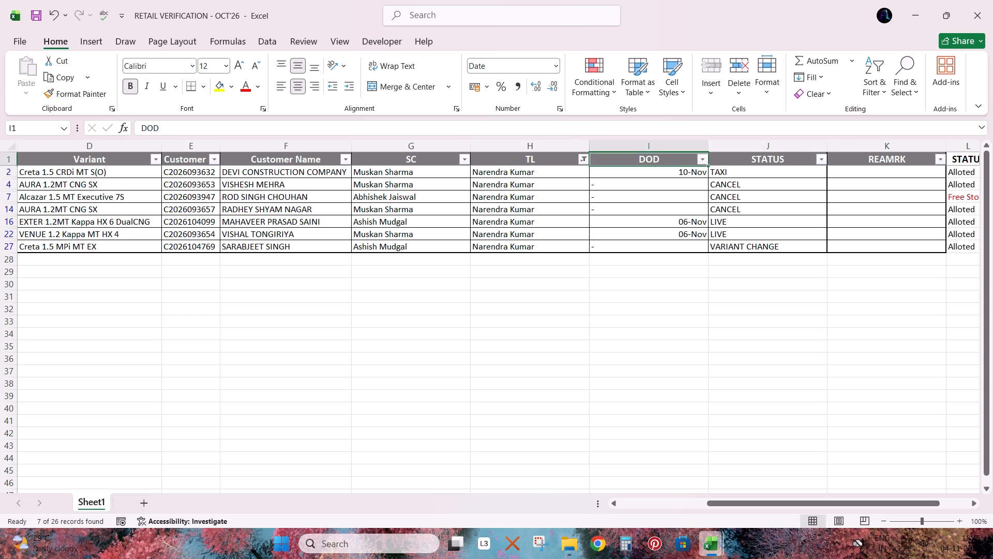
{"action": "left_click", "coordinate": [34, 16]}
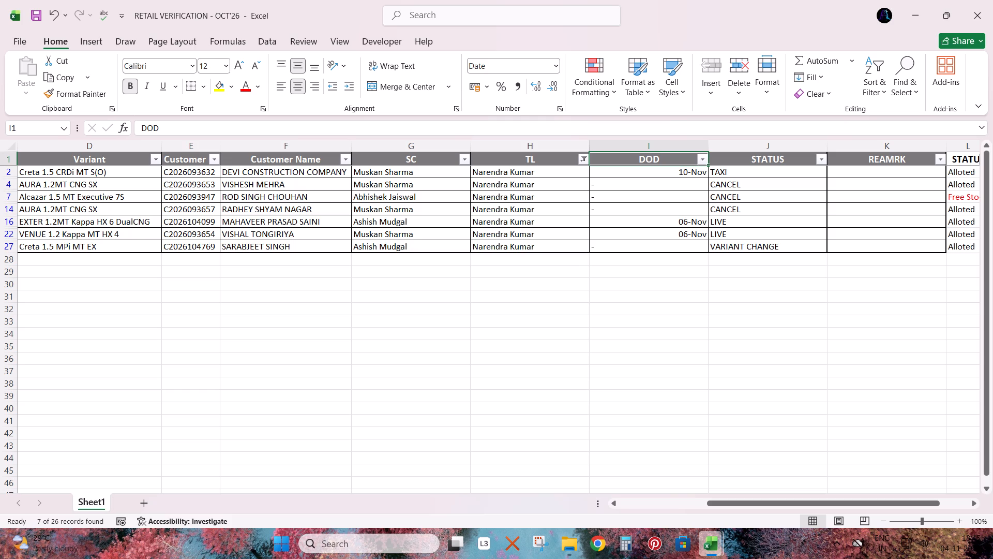
Extend the STATUS of the record in row 2 to read "TAXI (Insurance Outhouse)".
{"action": "double_click", "coordinate": [753, 172]}
{"action": "key", "text": "space"}
{"action": "type", "text": "("}
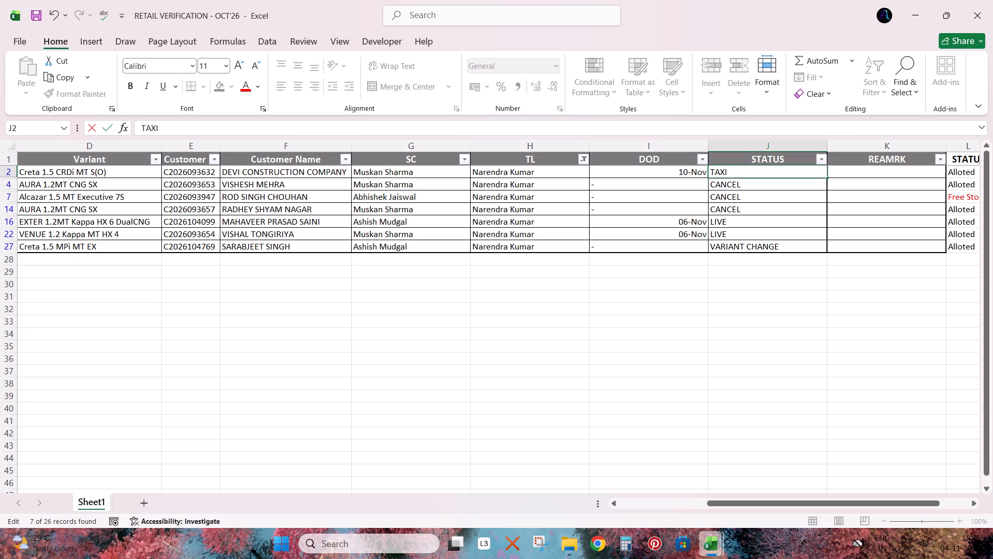
{"action": "type", "text": "Insu"}
{"action": "type", "text": "rance Out"}
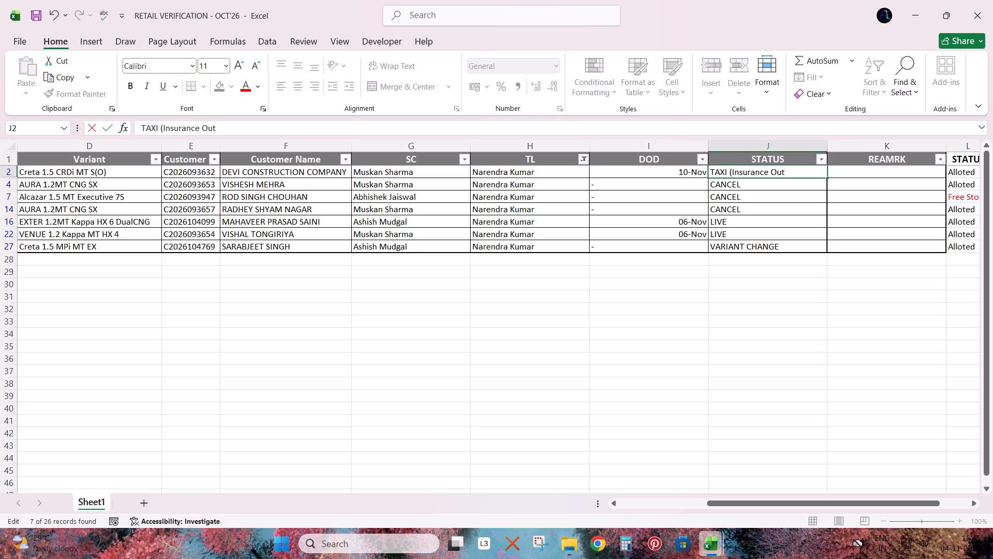
{"action": "type", "text": "house)"}
{"action": "key", "text": "Return"}
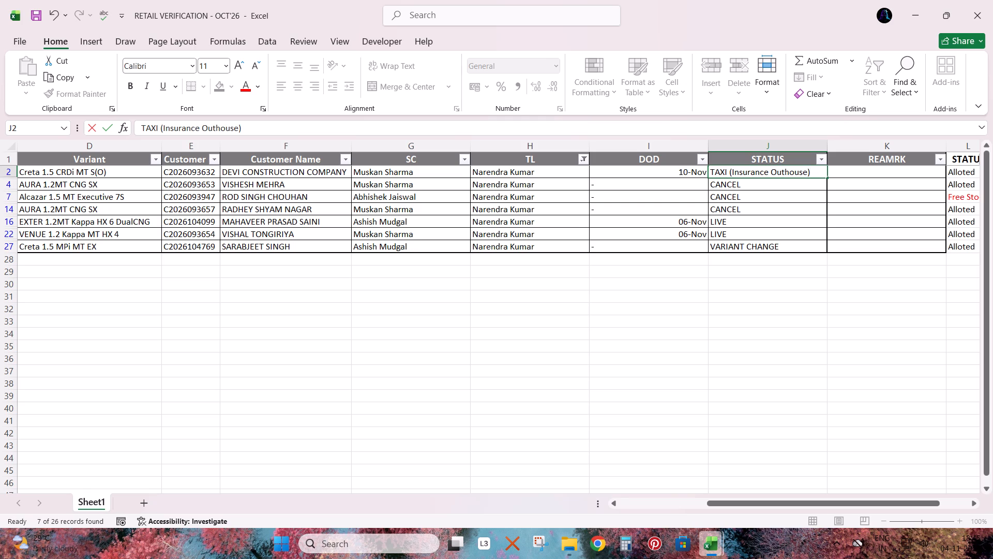
Reset the TL column filter to show all team leaders' records and save the workbook.
{"action": "key", "text": "Up"}
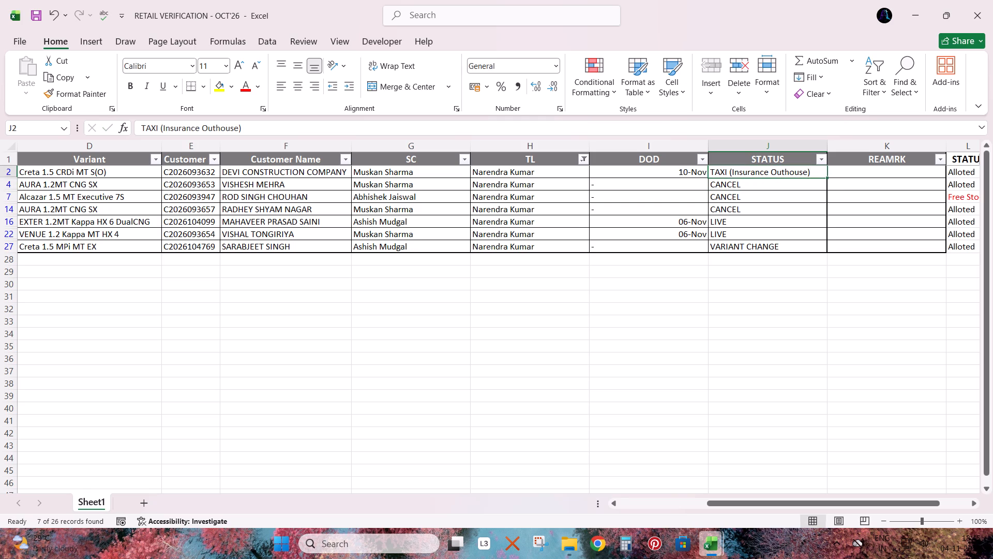
{"action": "key", "text": "Down"}
{"action": "key", "text": "Up"}
{"action": "key", "text": "Up"}
{"action": "key", "text": "Left"}
{"action": "key", "text": "Left"}
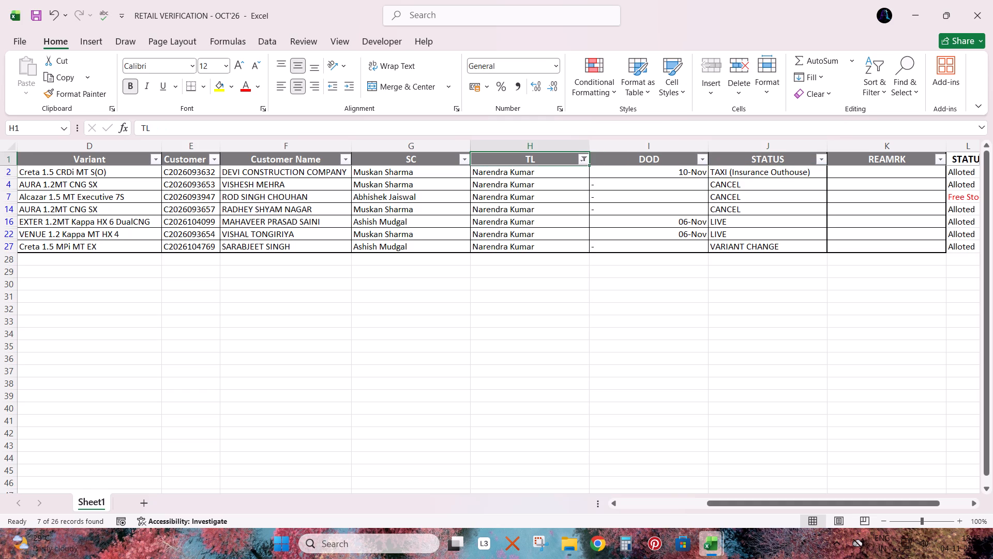
{"action": "key", "text": "alt+Down"}
{"action": "key", "text": "Down"}
{"action": "key", "text": "Down"}
{"action": "key", "text": "Down"}
{"action": "key", "text": "Down"}
{"action": "key", "text": "Down"}
{"action": "key", "text": "Down"}
{"action": "key", "text": "Down"}
{"action": "key", "text": "Down"}
{"action": "key", "text": "Down"}
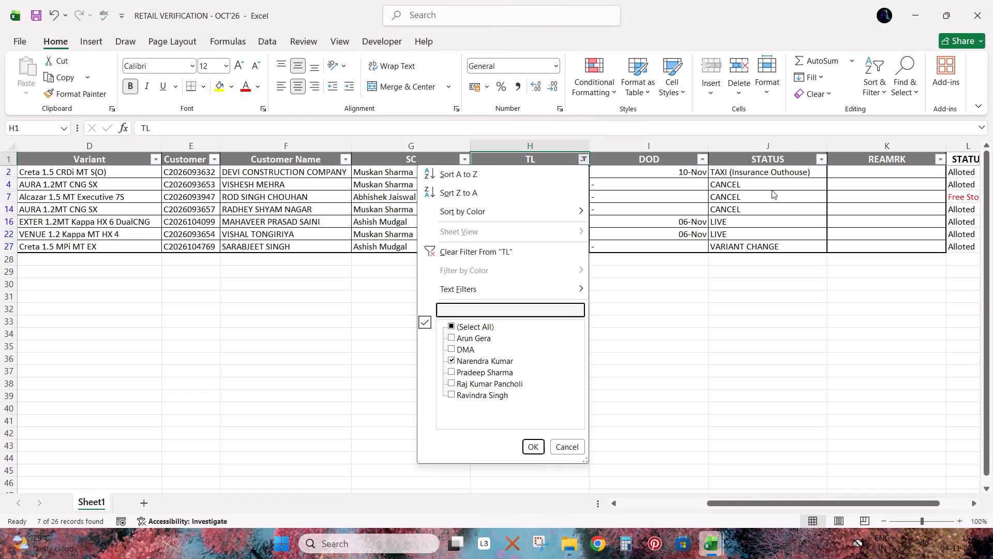
{"action": "key", "text": "space"}
{"action": "key", "text": "Return"}
{"action": "key", "text": "Down"}
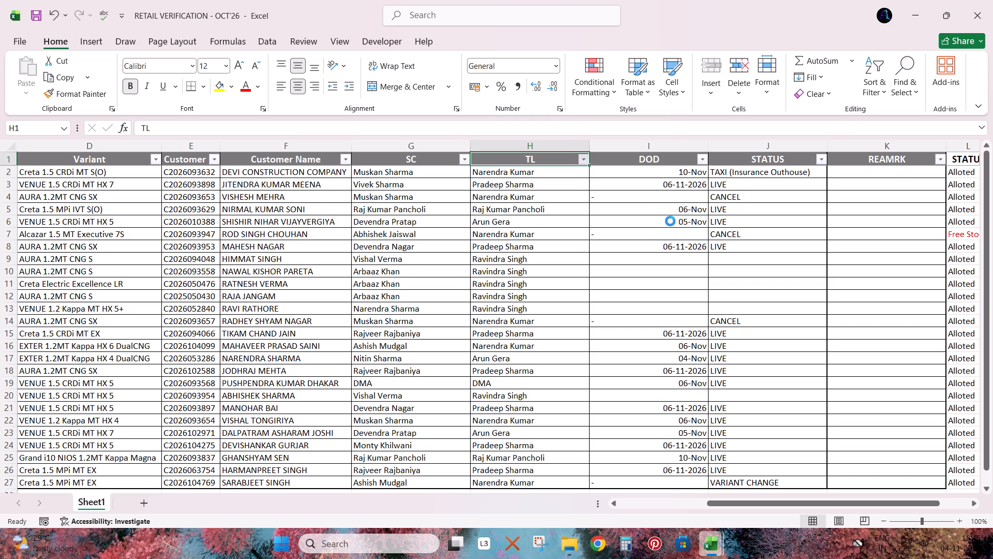
{"action": "left_click", "coordinate": [660, 262]}
{"action": "left_click", "coordinate": [42, 12]}
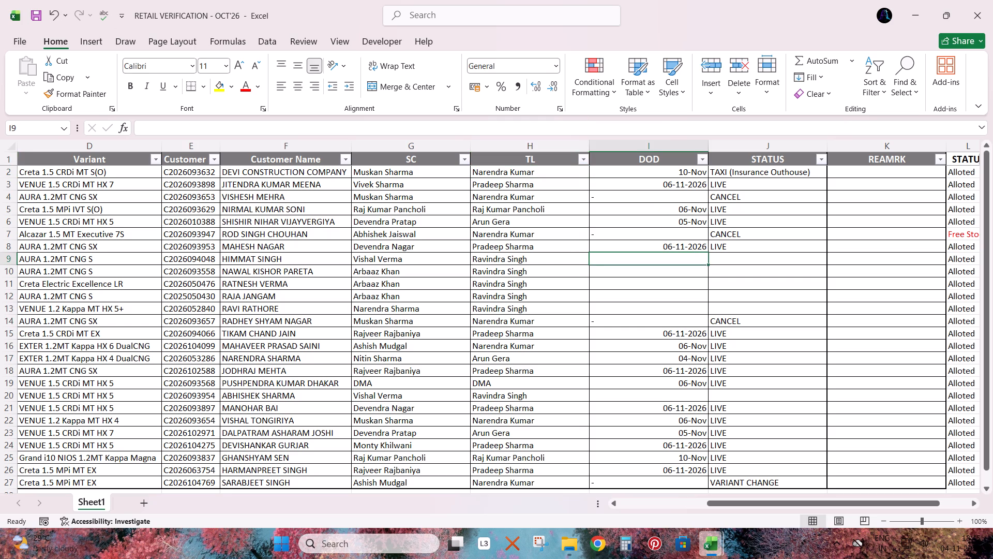
Turn off filtering for the table's header row.
{"action": "left_click", "coordinate": [654, 154]}
{"action": "key", "text": "ctrl+shift+l"}
Centre the DOD and STATUS columns horizontally and vertically and make all their entries bold.
{"action": "key", "text": "ctrl+space"}
{"action": "key", "text": "shift+Right"}
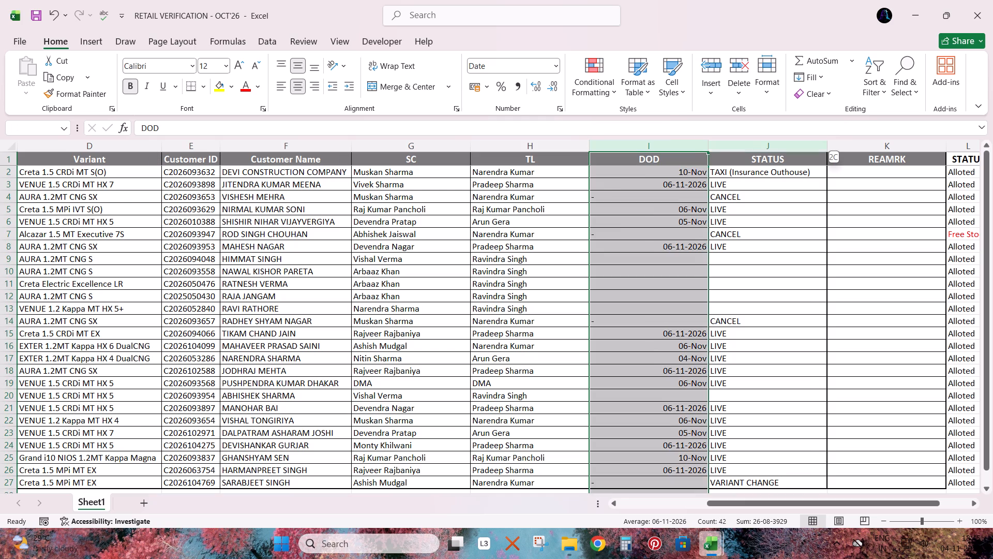
{"action": "double_click", "coordinate": [294, 82]}
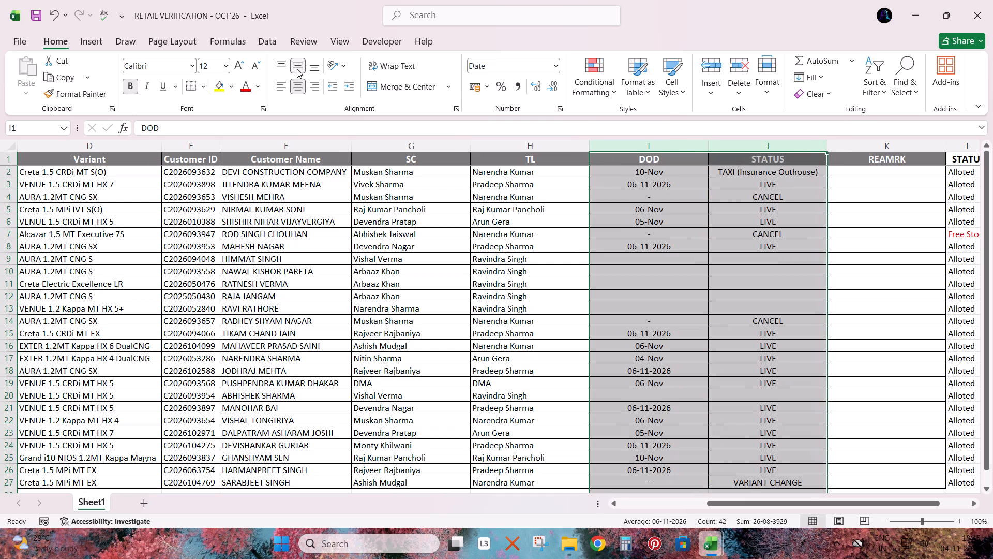
{"action": "double_click", "coordinate": [295, 64]}
{"action": "key", "text": "ctrl+b"}
{"action": "key", "text": "ctrl+b"}
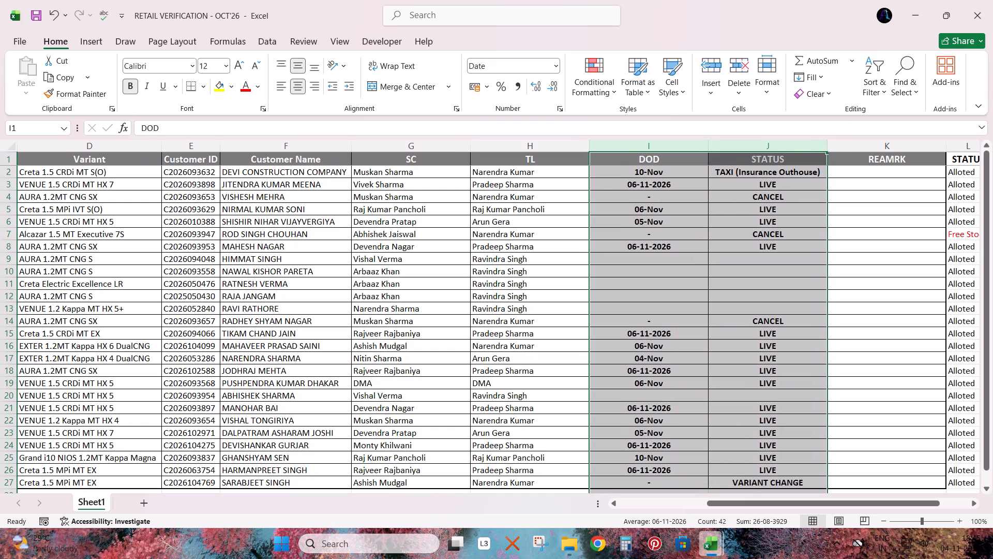
{"action": "left_click", "coordinate": [688, 254]}
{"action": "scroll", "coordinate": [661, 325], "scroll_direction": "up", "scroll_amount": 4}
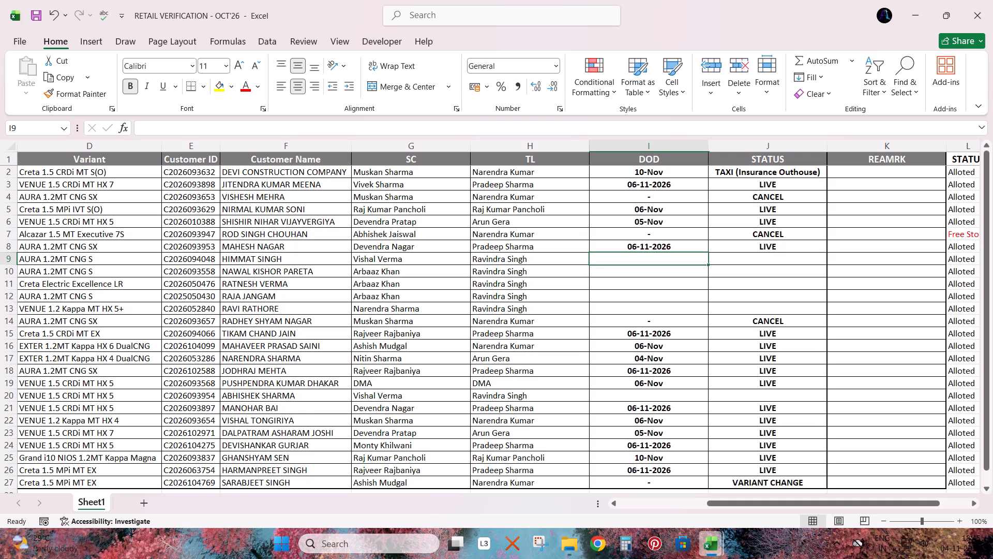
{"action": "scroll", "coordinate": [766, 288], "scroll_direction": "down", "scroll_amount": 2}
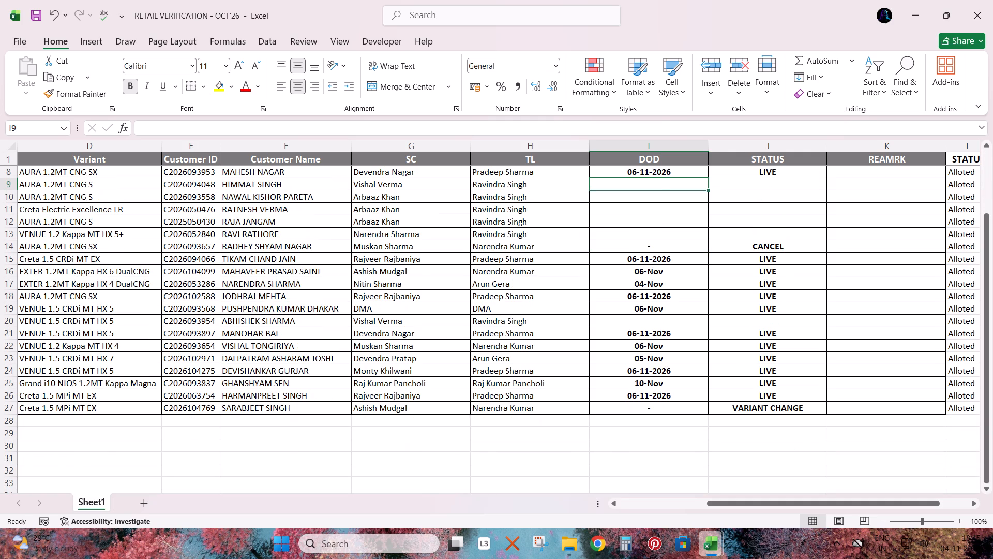
Look over the DOD and STATUS entries of all records and save the workbook.
{"action": "scroll", "coordinate": [722, 337], "scroll_direction": "up", "scroll_amount": 2}
{"action": "scroll", "coordinate": [722, 335], "scroll_direction": "down", "scroll_amount": 1}
{"action": "scroll", "coordinate": [722, 355], "scroll_direction": "up", "scroll_amount": 5}
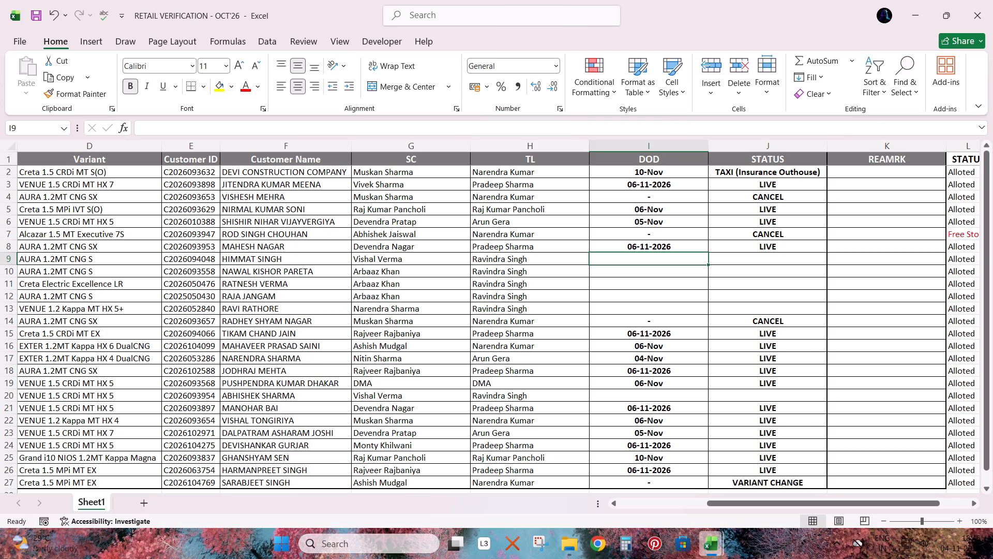
{"action": "scroll", "coordinate": [805, 251], "scroll_direction": "down", "scroll_amount": 1}
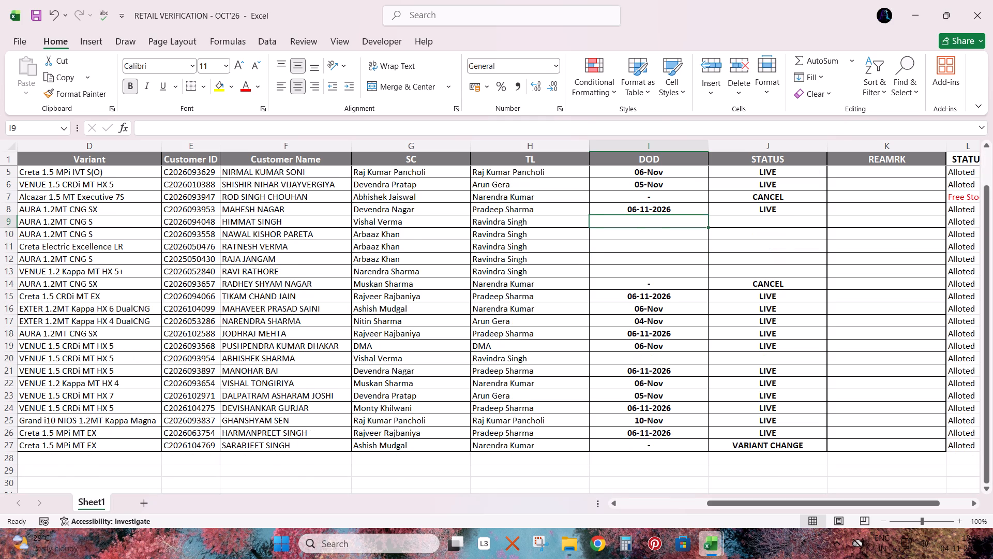
{"action": "scroll", "coordinate": [712, 367], "scroll_direction": "up", "scroll_amount": 3}
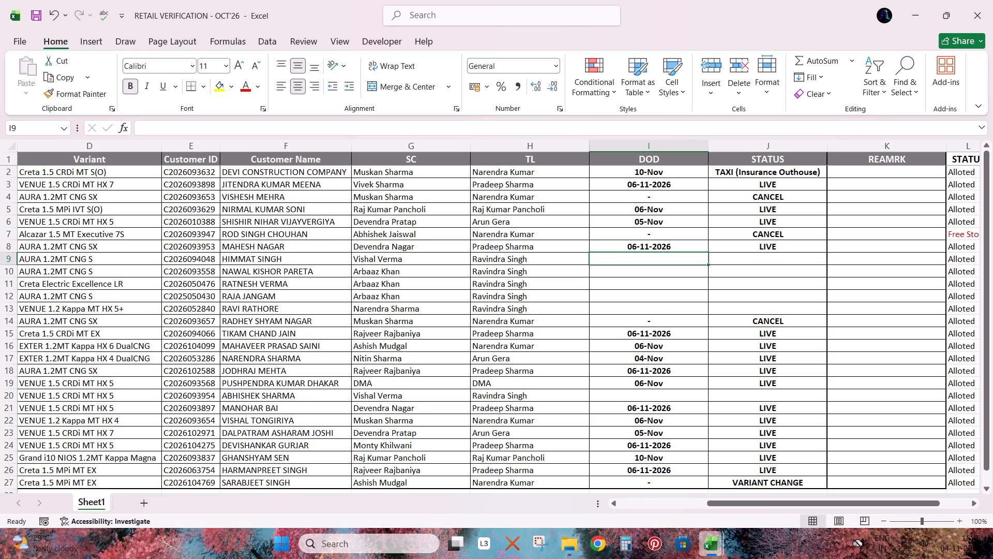
{"action": "scroll", "coordinate": [621, 332], "scroll_direction": "up", "scroll_amount": 4}
{"action": "scroll", "coordinate": [621, 332], "scroll_direction": "down", "scroll_amount": 2}
{"action": "scroll", "coordinate": [622, 331], "scroll_direction": "up", "scroll_amount": 4}
{"action": "key", "text": "ctrl+s"}
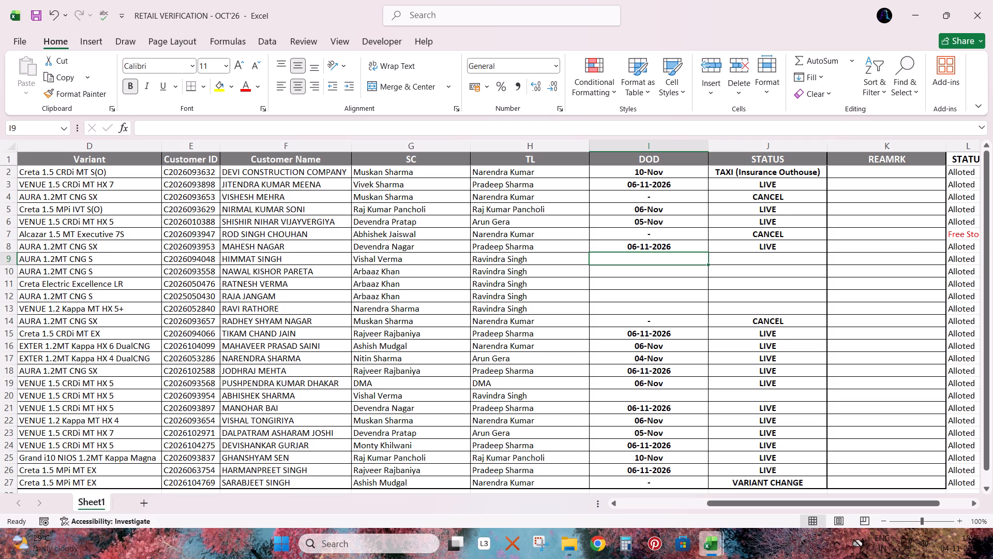
Colour all text red in row 2, the record with STATUS TAXI (Insurance Outhouse).
{"action": "left_click", "coordinate": [636, 174]}
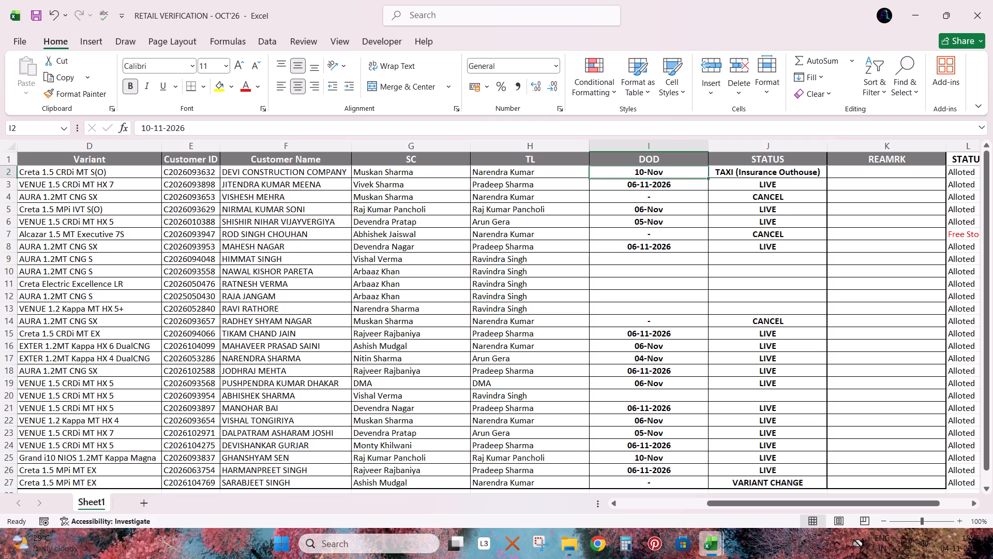
{"action": "key", "text": "shift+space"}
{"action": "left_click", "coordinate": [242, 87]}
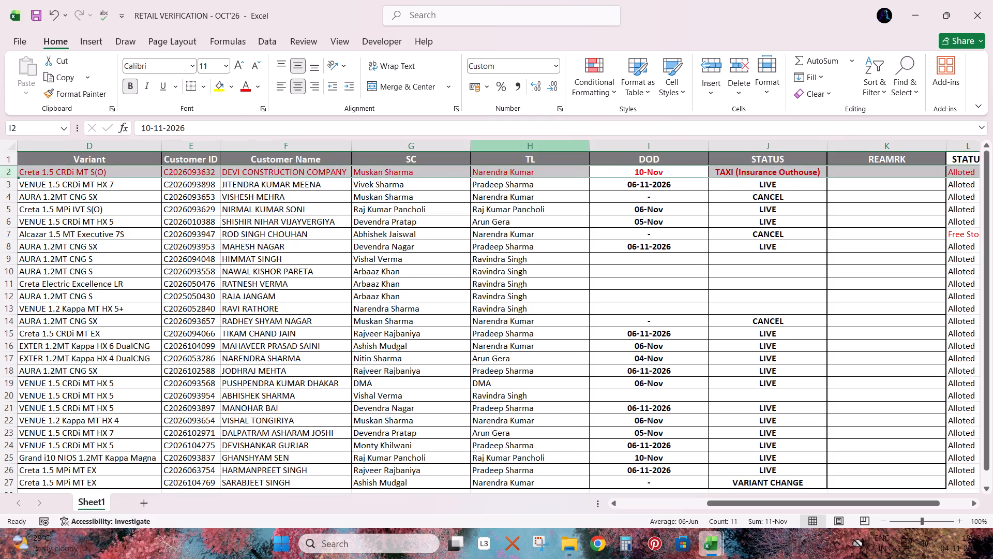
Colour all text red in rows 4, 7 and 14, the records with STATUS CANCEL.
{"action": "left_click", "coordinate": [787, 193]}
{"action": "key", "text": "shift+space"}
{"action": "left_click", "coordinate": [237, 83]}
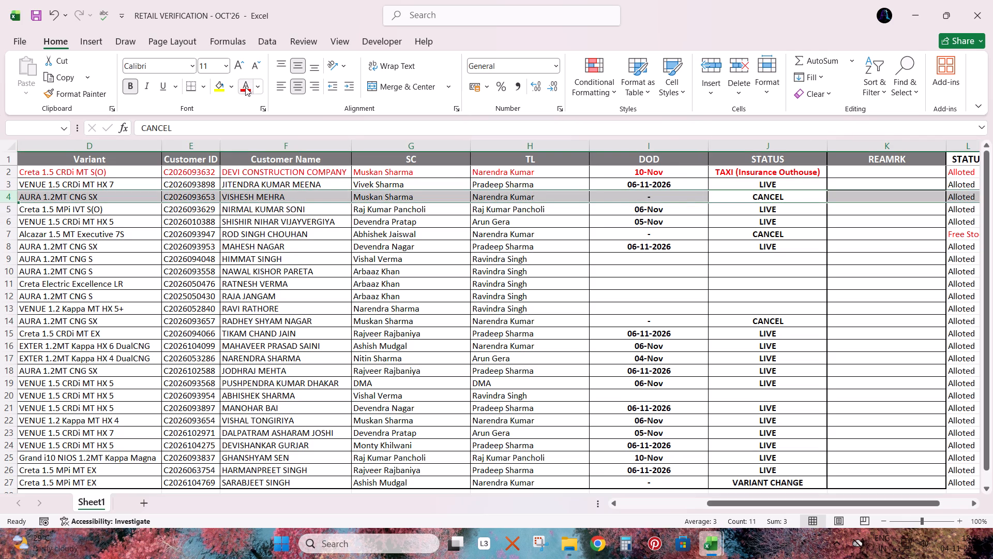
{"action": "left_click", "coordinate": [245, 87]}
{"action": "left_click", "coordinate": [777, 234]}
{"action": "key", "text": "shift+space"}
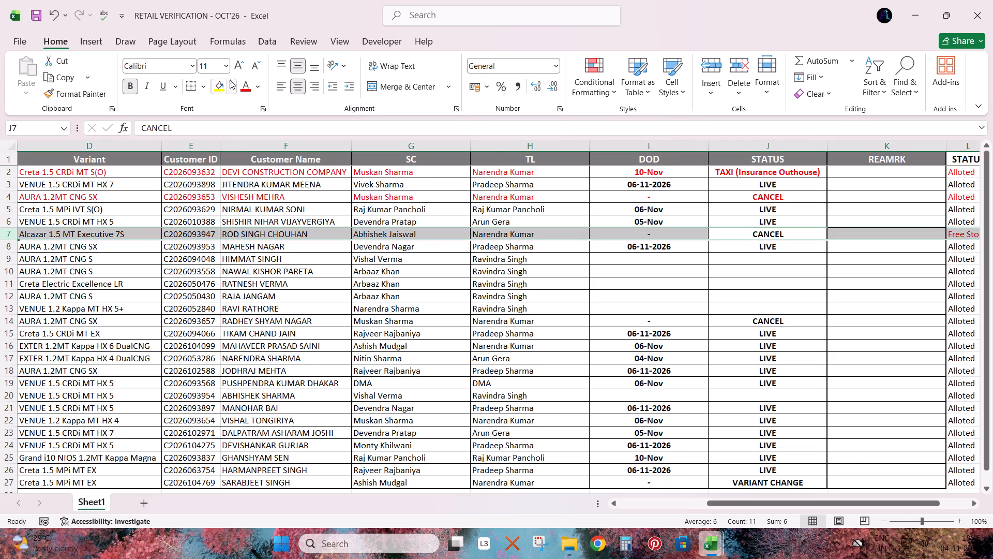
{"action": "left_click", "coordinate": [239, 84]}
{"action": "left_click", "coordinate": [782, 323]}
{"action": "key", "text": "shift+space"}
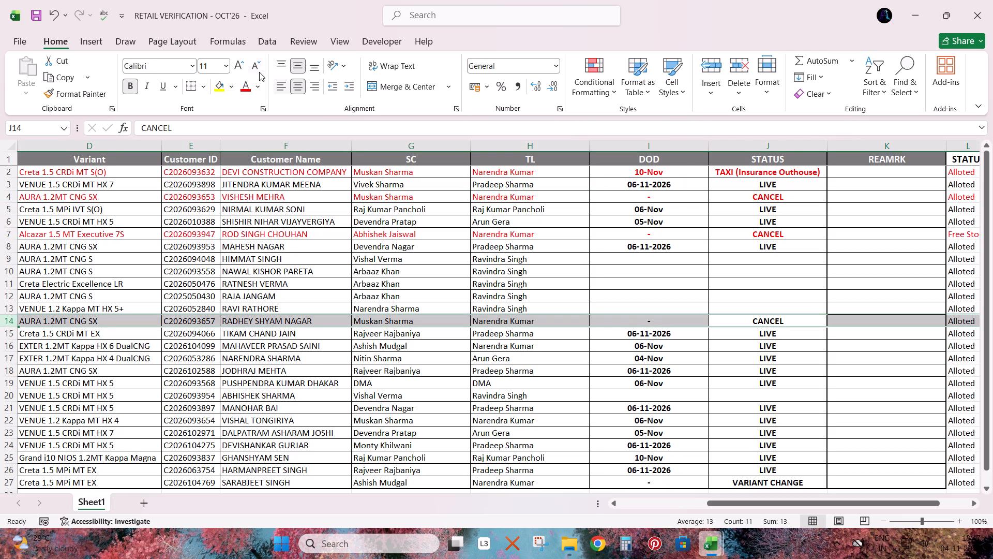
{"action": "left_click", "coordinate": [248, 83]}
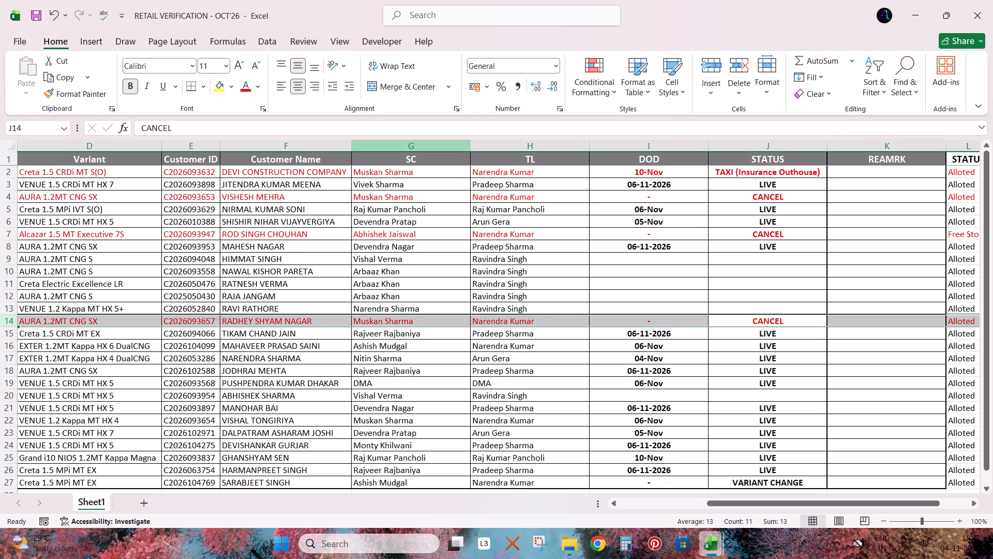
Colour all text red in row 27, the record with STATUS VARIANT CHANGE.
{"action": "left_click", "coordinate": [776, 484]}
{"action": "key", "text": "shift+space"}
{"action": "left_click", "coordinate": [246, 90]}
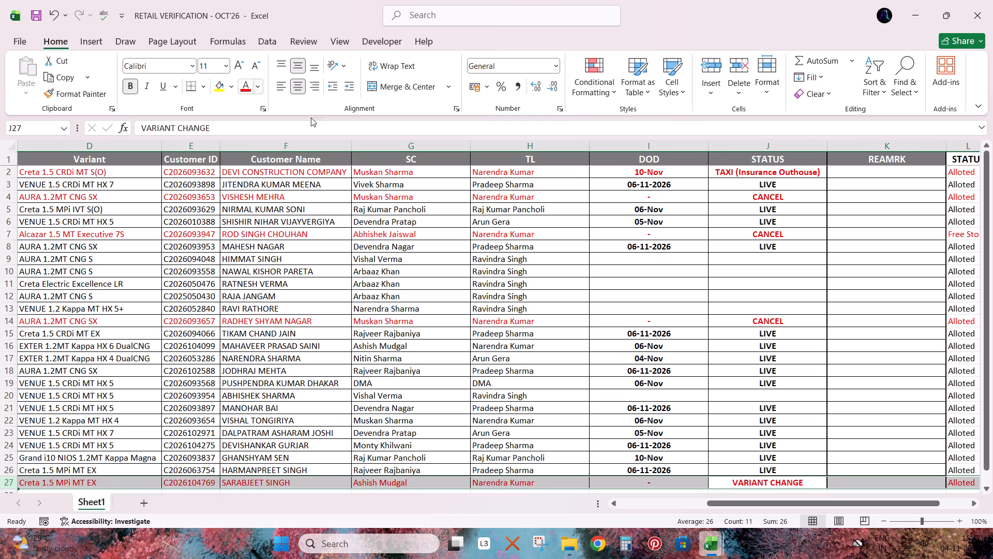
{"action": "left_click", "coordinate": [910, 287]}
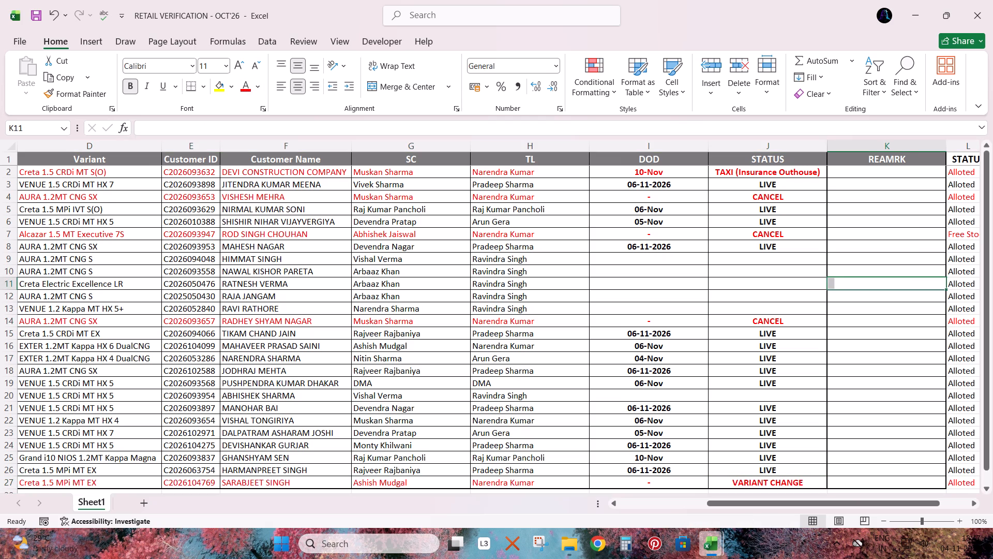
Apply the Short Date number format to the entire DOD column and save the workbook.
{"action": "left_click_drag", "start_coordinate": [818, 506], "coordinate": [880, 508]}
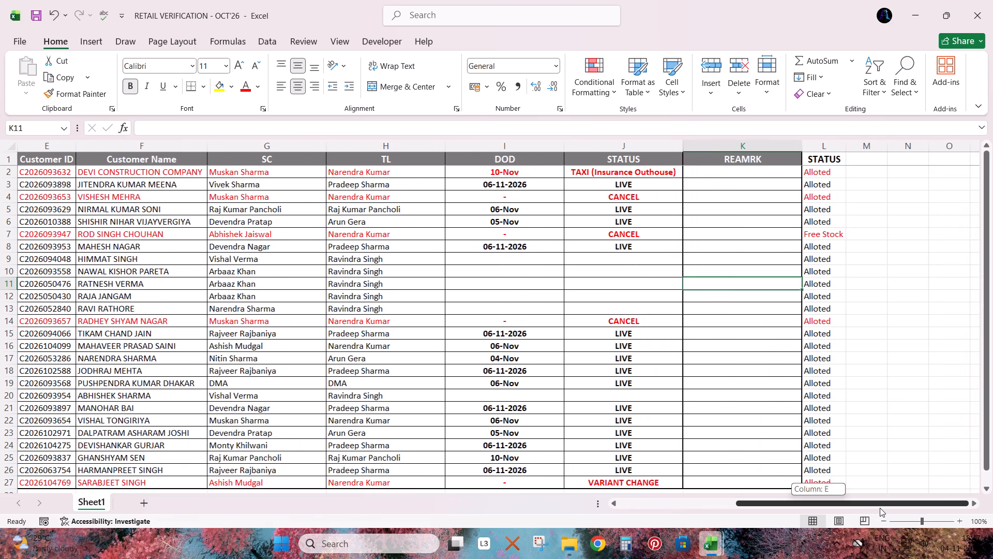
{"action": "left_click_drag", "start_coordinate": [880, 508], "coordinate": [737, 508]}
{"action": "scroll", "coordinate": [791, 422], "scroll_direction": "down", "scroll_amount": 1}
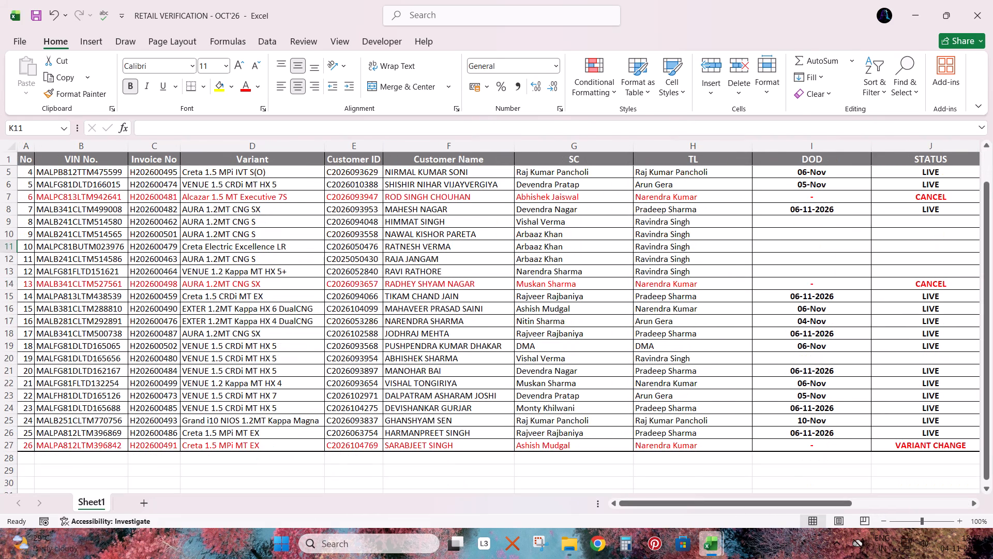
{"action": "scroll", "coordinate": [791, 422], "scroll_direction": "up", "scroll_amount": 3}
{"action": "left_click", "coordinate": [834, 146]}
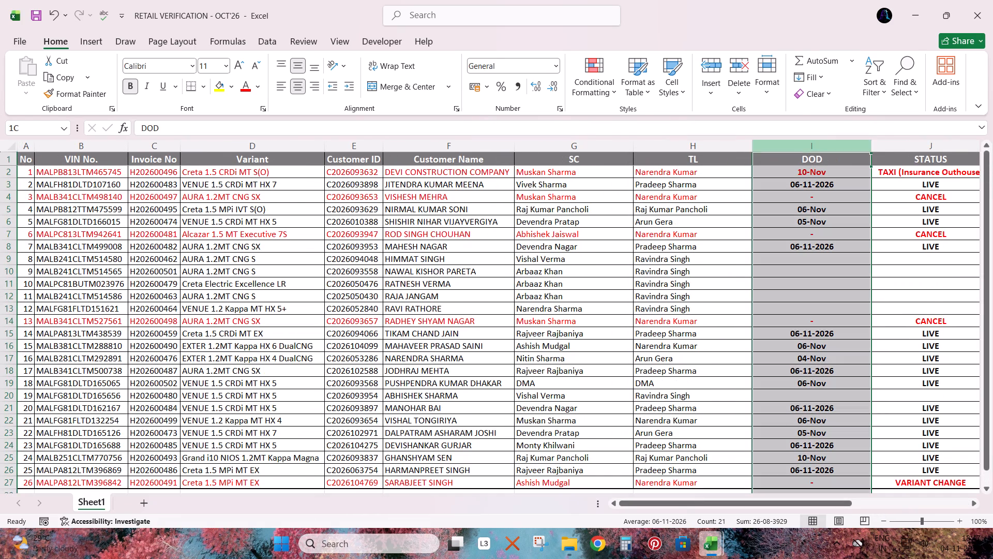
{"action": "left_click", "coordinate": [599, 89]}
{"action": "left_click", "coordinate": [558, 69]}
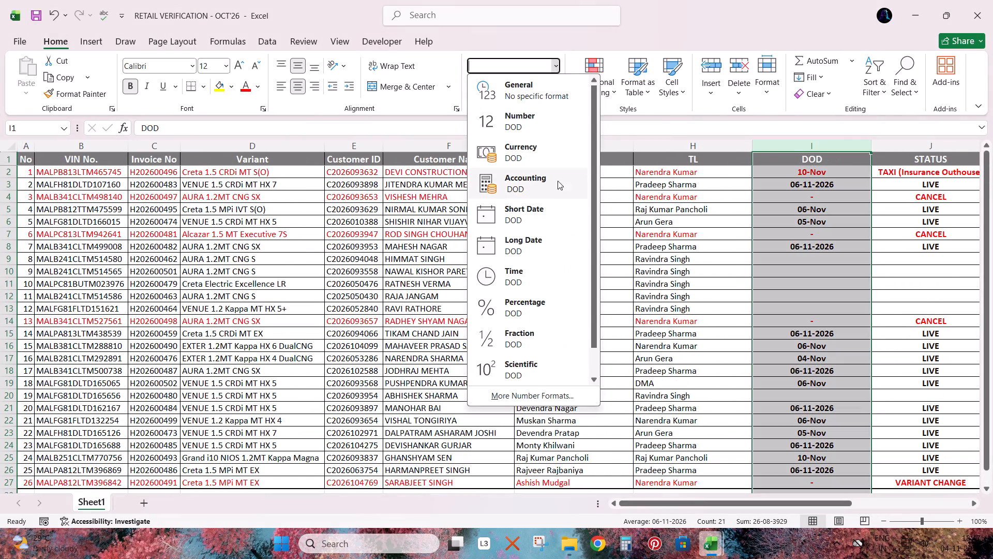
{"action": "left_click", "coordinate": [552, 207]}
{"action": "key", "text": "ctrl+s"}
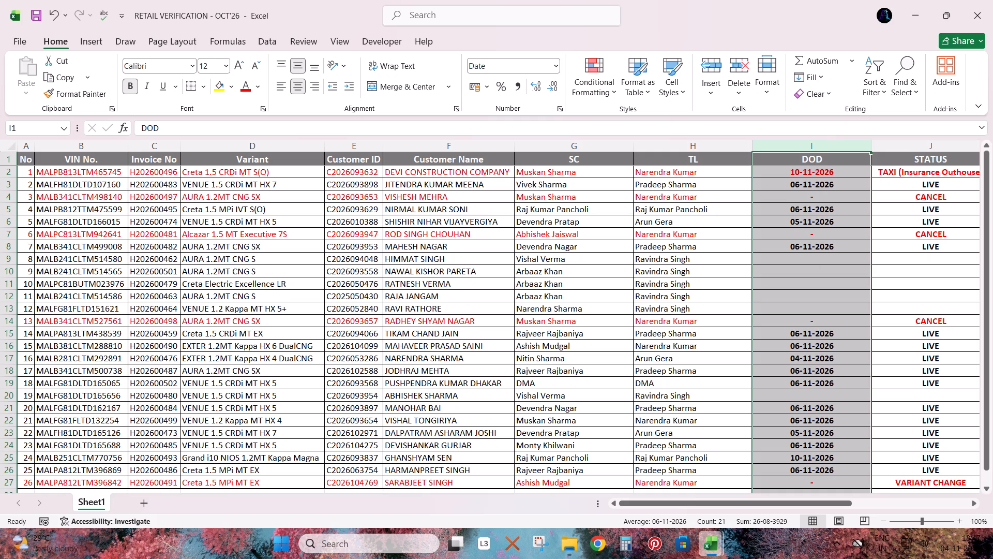
Check the formatted DOD column and the red rows across the sheet, and save the workbook again.
{"action": "scroll", "coordinate": [818, 267], "scroll_direction": "up", "scroll_amount": 4}
{"action": "scroll", "coordinate": [818, 267], "scroll_direction": "down", "scroll_amount": 2}
{"action": "scroll", "coordinate": [818, 267], "scroll_direction": "up", "scroll_amount": 4}
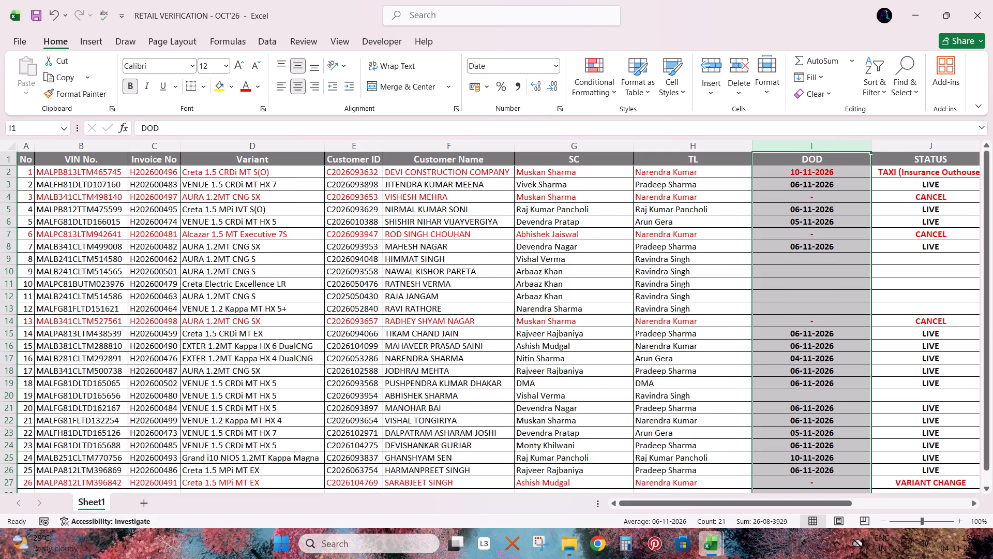
{"action": "left_click", "coordinate": [827, 258]}
{"action": "scroll", "coordinate": [827, 258], "scroll_direction": "down", "scroll_amount": 2}
{"action": "scroll", "coordinate": [827, 258], "scroll_direction": "up", "scroll_amount": 3}
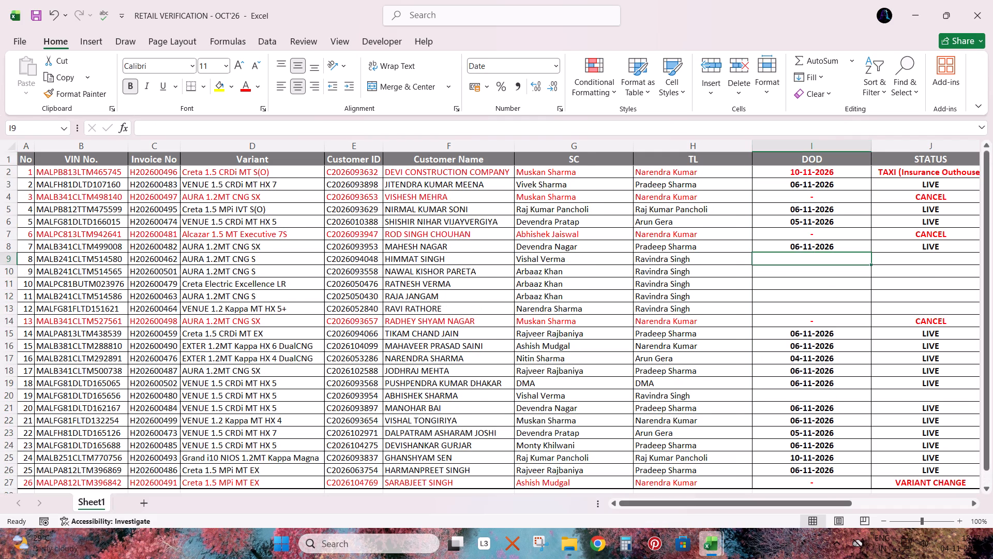
{"action": "scroll", "coordinate": [827, 258], "scroll_direction": "down", "scroll_amount": 2}
{"action": "scroll", "coordinate": [827, 259], "scroll_direction": "up", "scroll_amount": 3}
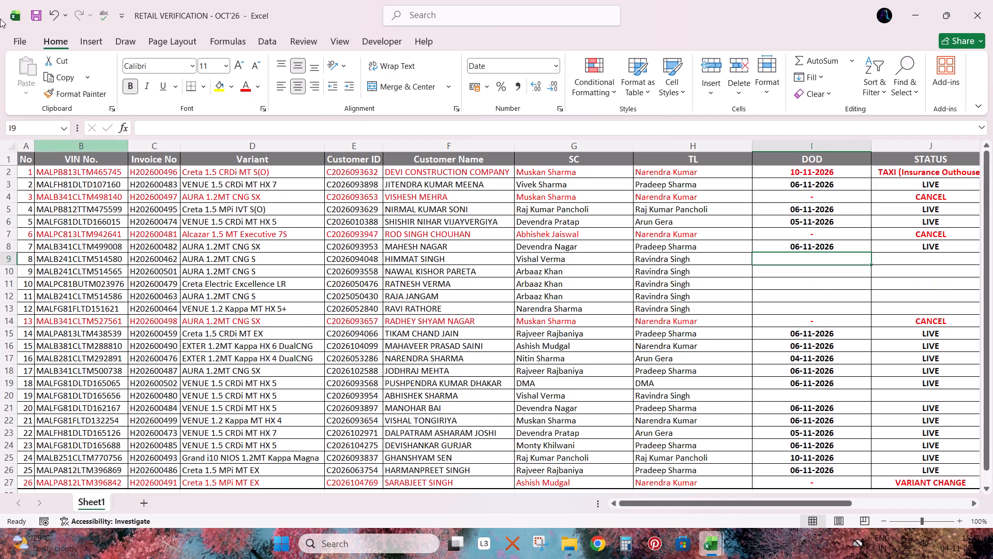
{"action": "left_click", "coordinate": [39, 14]}
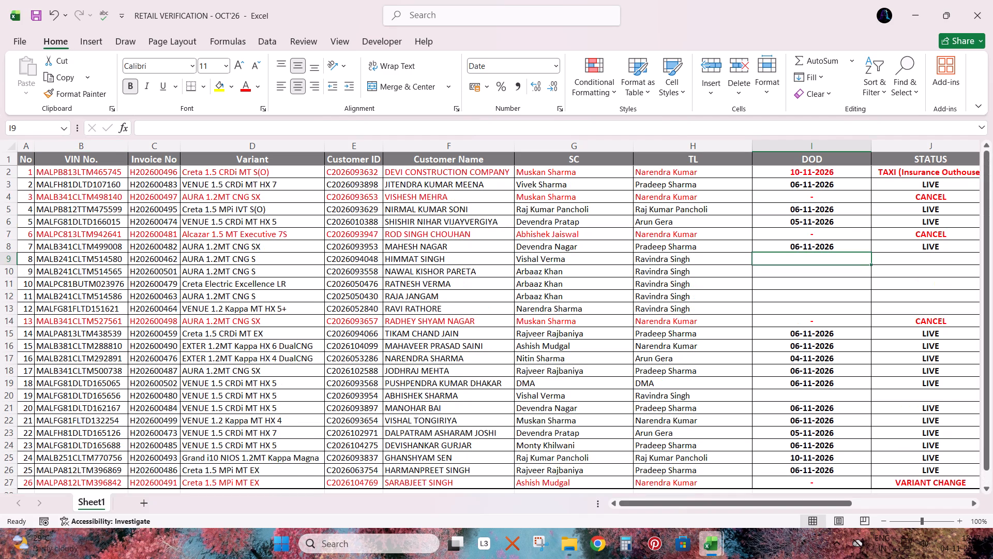
Show the Windows desktop.
{"action": "left_click", "coordinate": [992, 558]}
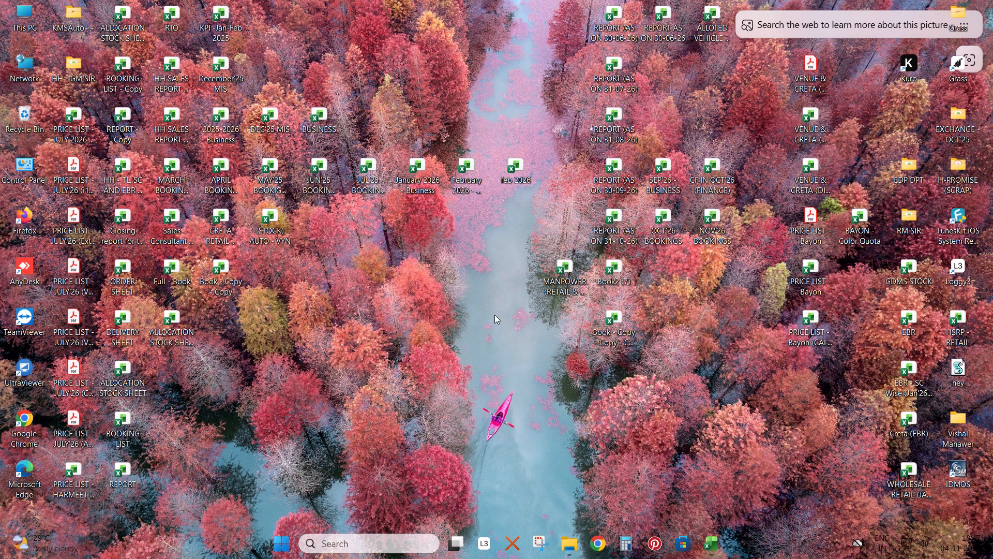